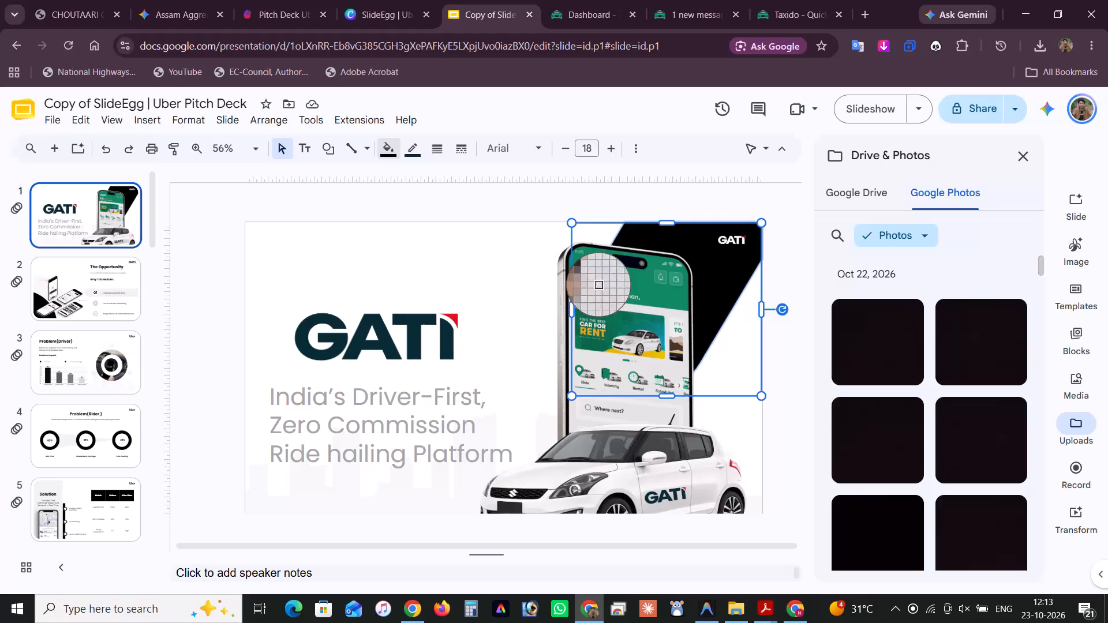
Recolour the black corner shape on slide 1, both fill and border, with the green sampled from the phone image.
{"action": "left_click", "coordinate": [648, 280]}
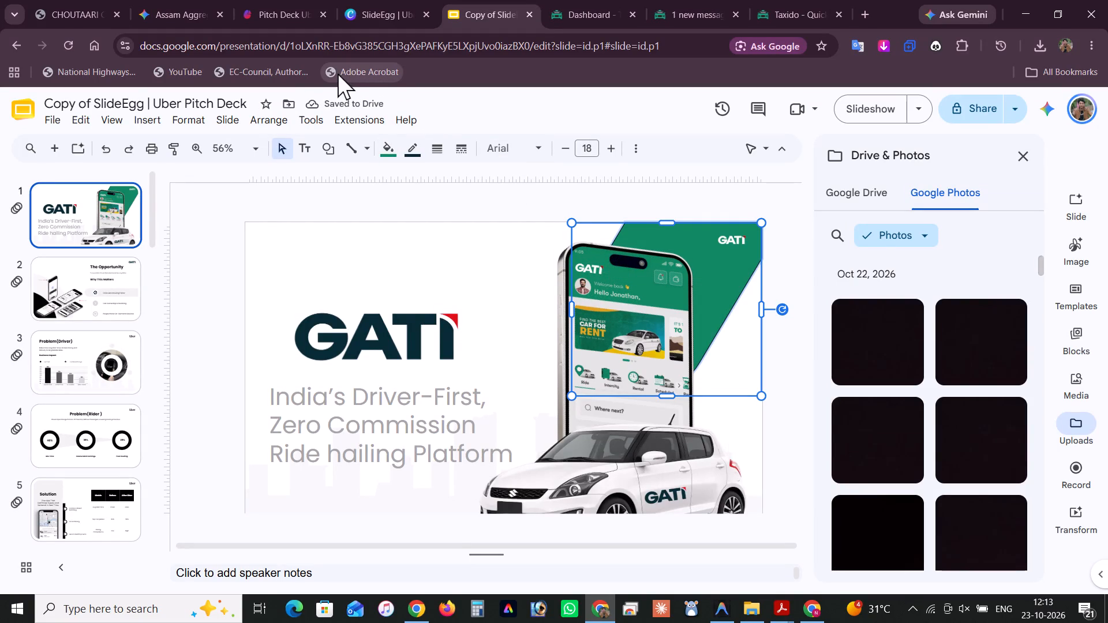
{"action": "left_click", "coordinate": [415, 150]}
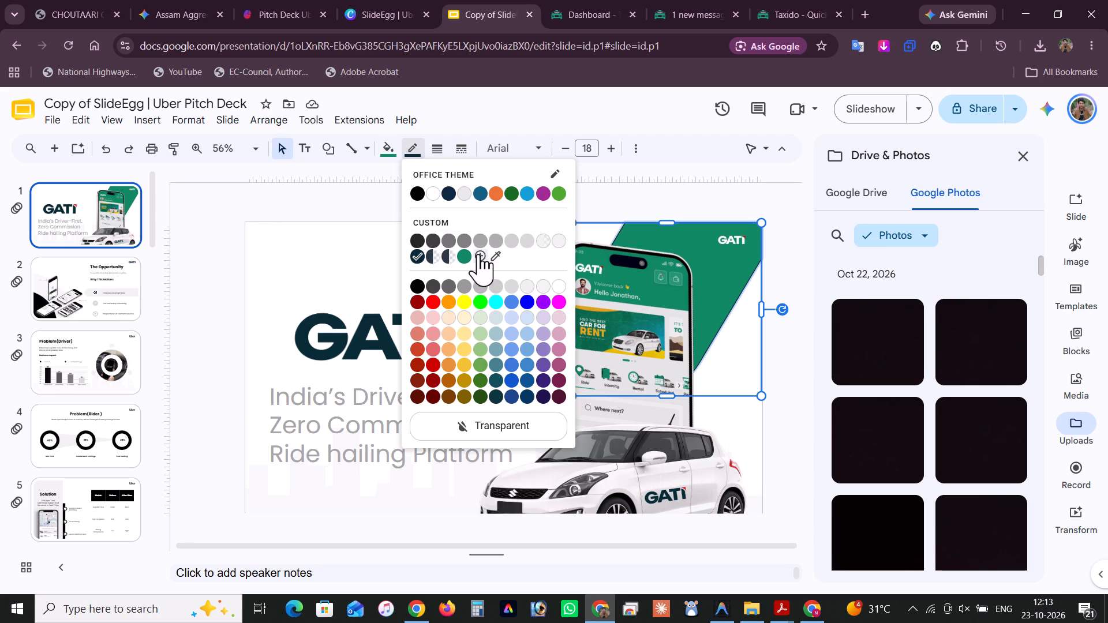
{"action": "left_click", "coordinate": [471, 256]}
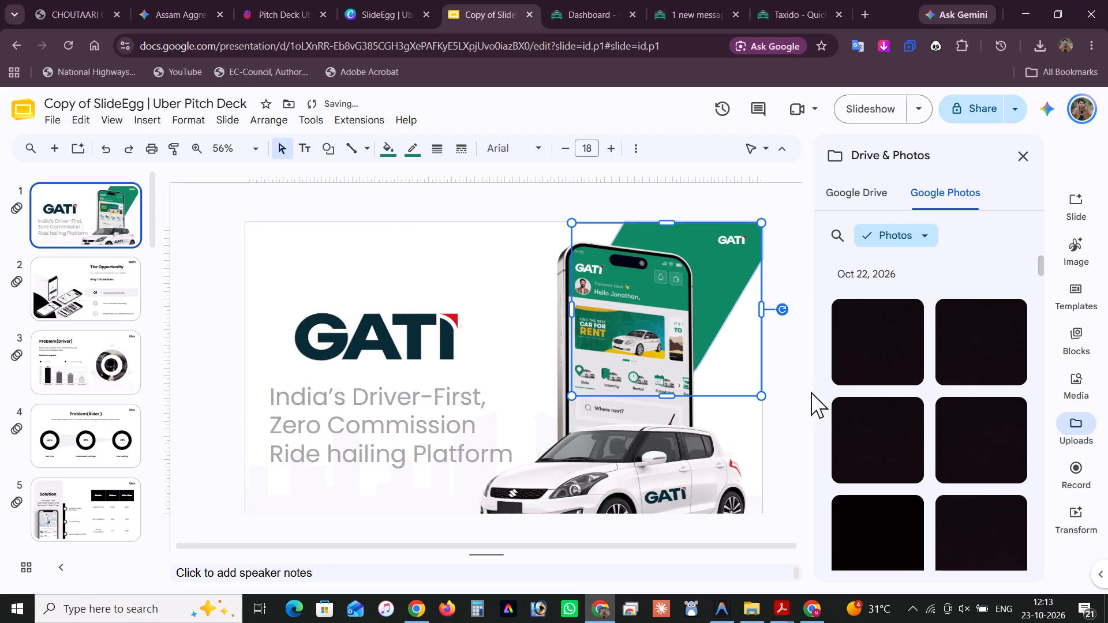
{"action": "left_click", "coordinate": [785, 382]}
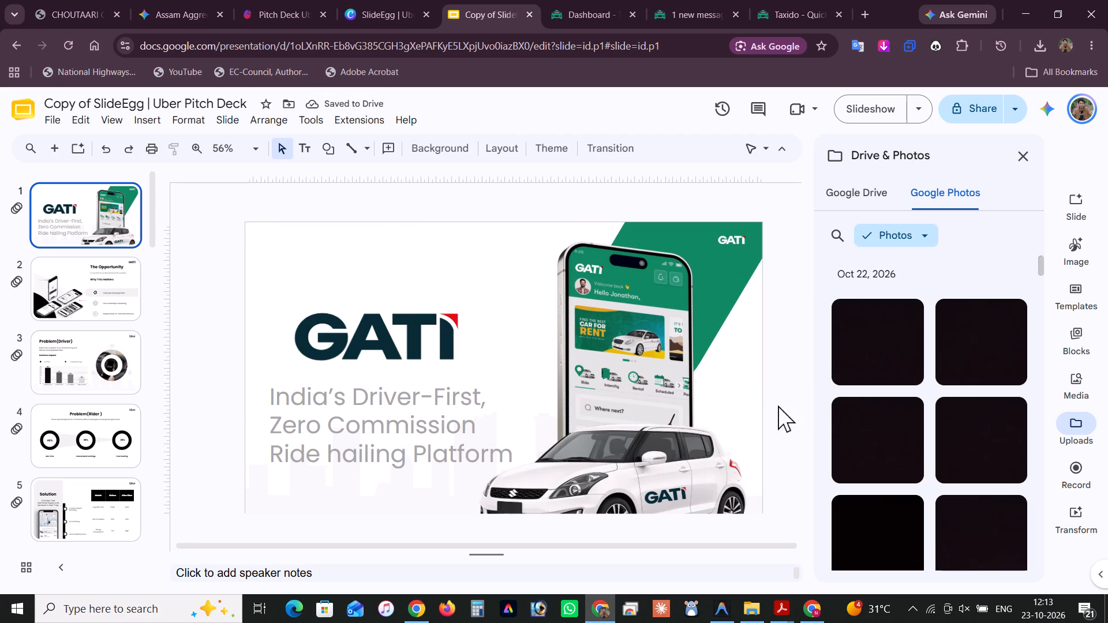
{"action": "left_click", "coordinate": [794, 349]}
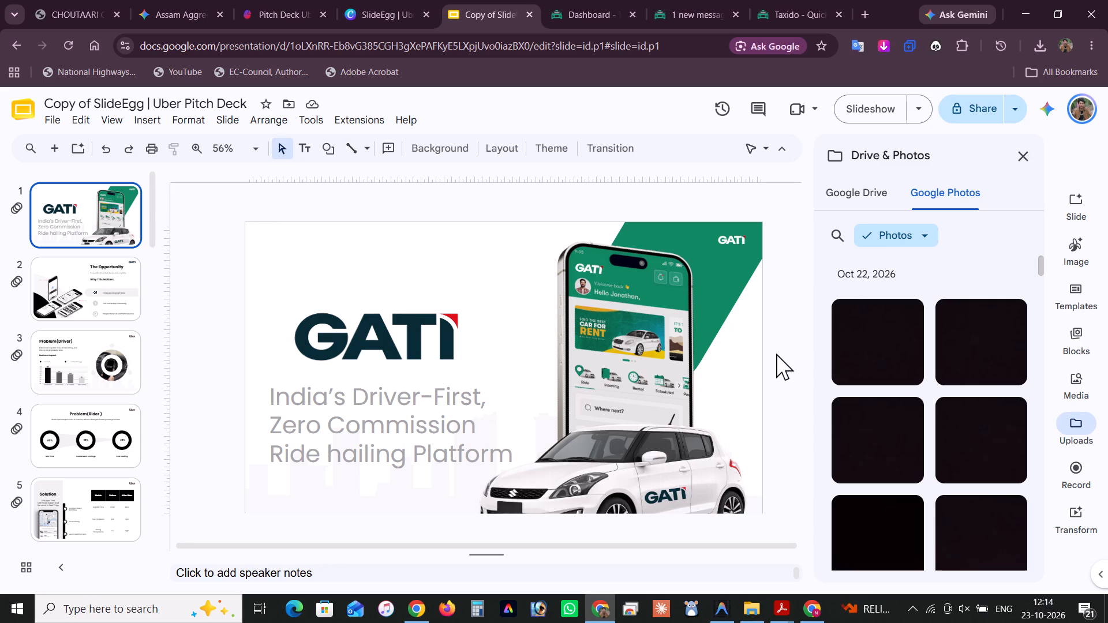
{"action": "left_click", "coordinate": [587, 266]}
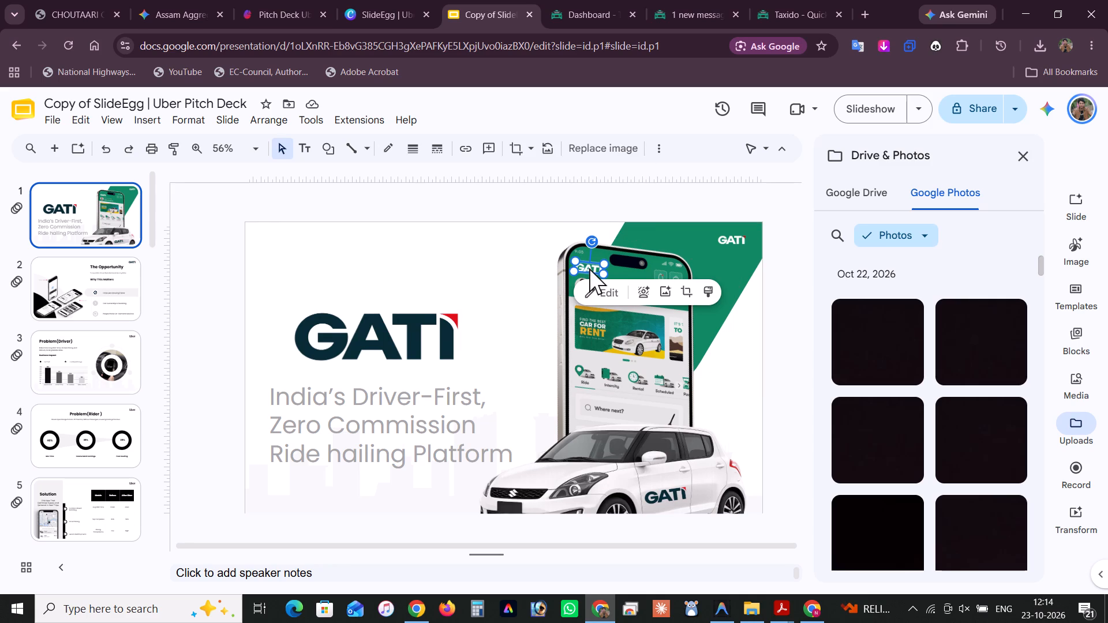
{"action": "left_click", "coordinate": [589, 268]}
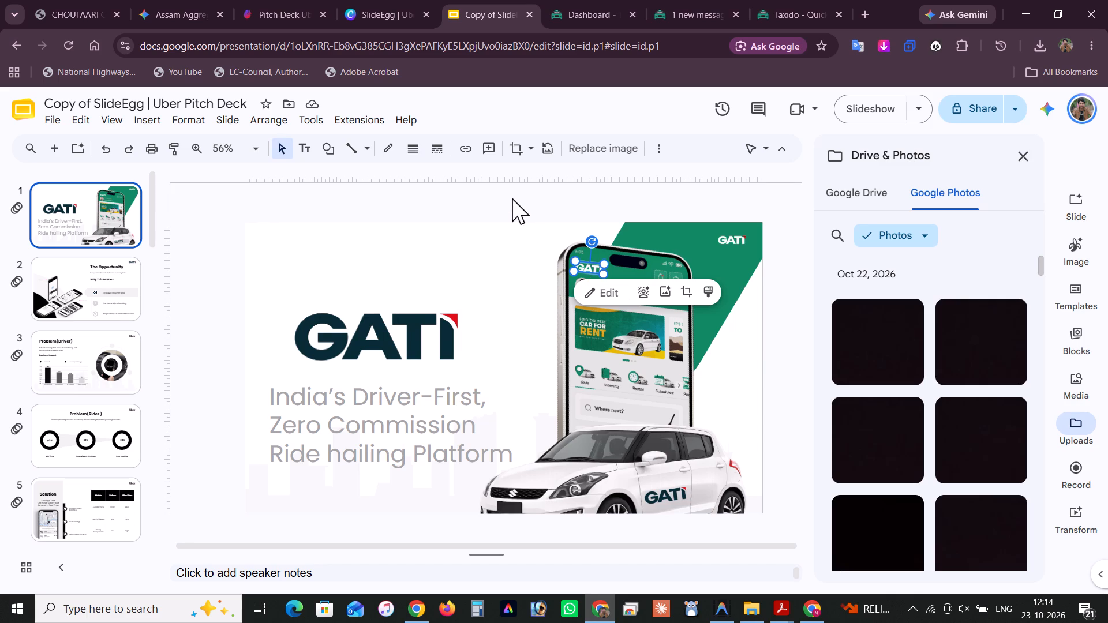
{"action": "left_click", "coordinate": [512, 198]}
Draw a rectangle over the "CAR FOR RENT" text on the phone's green banner.
{"action": "left_click", "coordinate": [334, 150]}
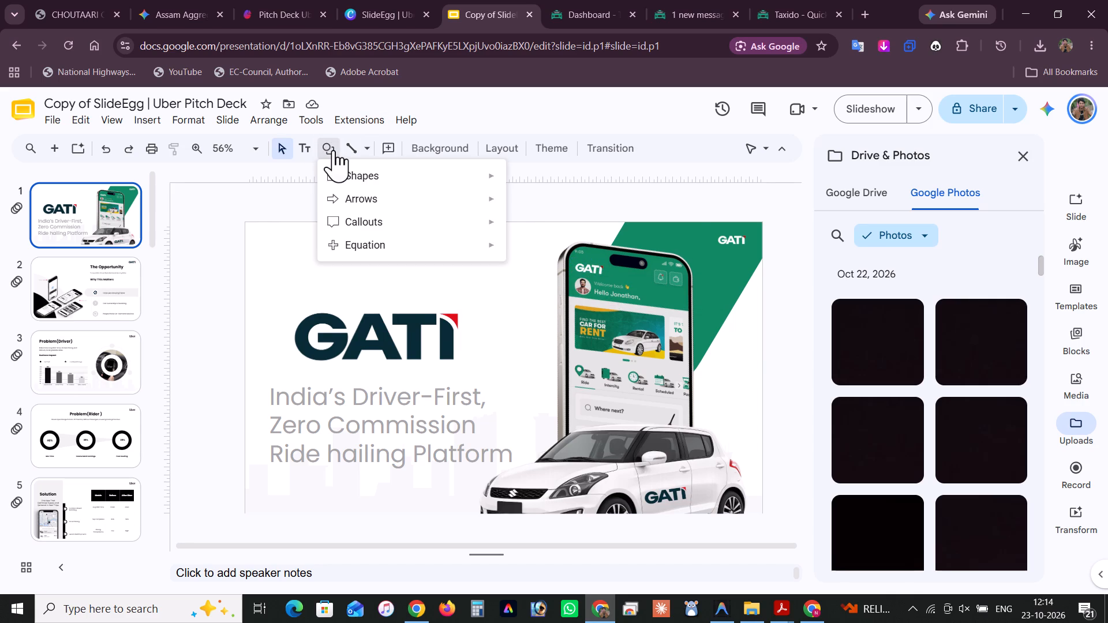
{"action": "left_click", "coordinate": [351, 175]}
{"action": "left_click", "coordinate": [516, 181]}
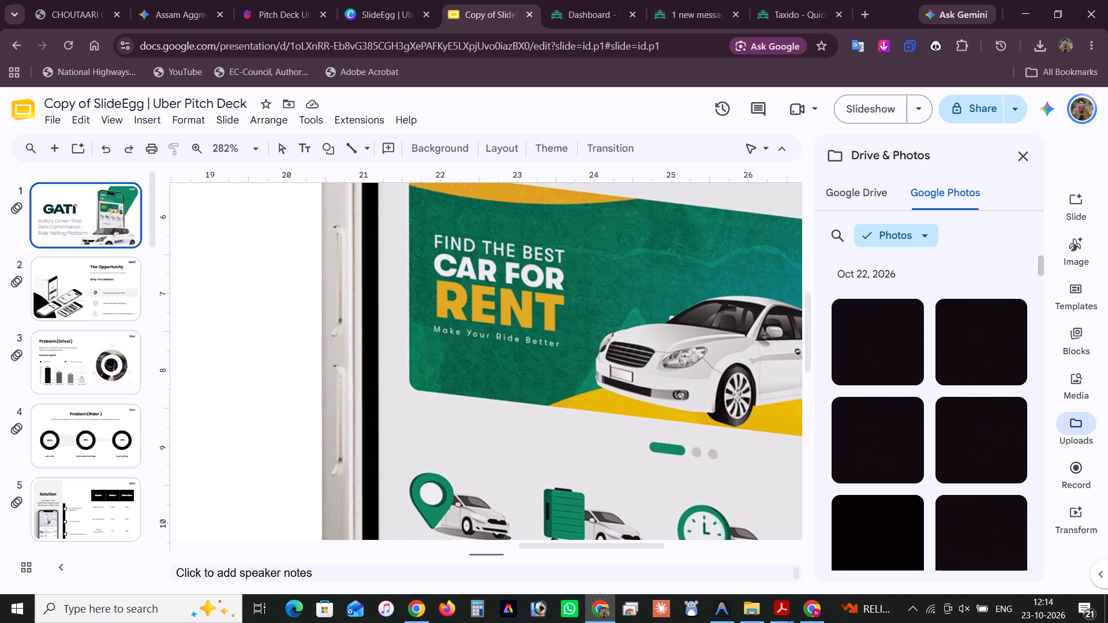
{"action": "left_click_drag", "start_coordinate": [425, 249], "coordinate": [576, 314]}
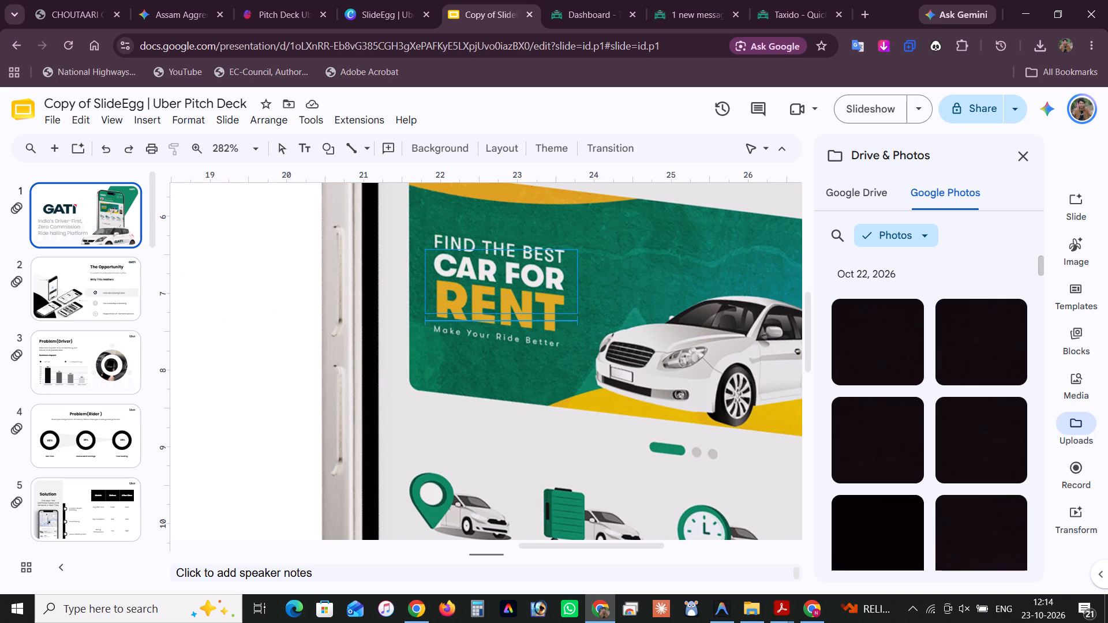
{"action": "left_click_drag", "start_coordinate": [576, 314], "coordinate": [577, 320]}
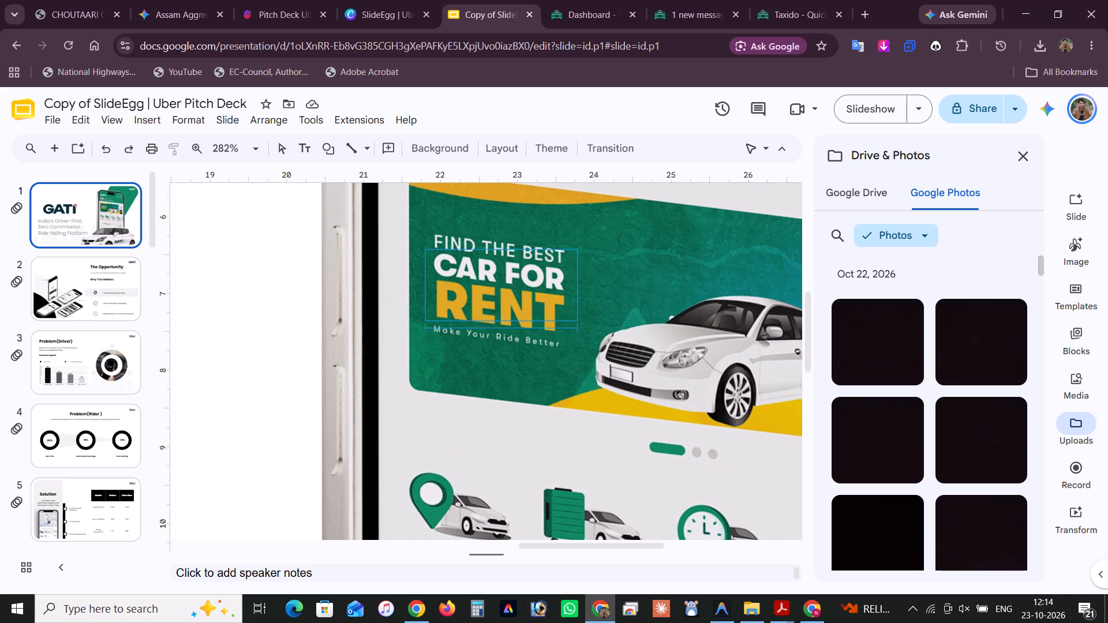
{"action": "left_click_drag", "start_coordinate": [577, 320], "coordinate": [572, 322]}
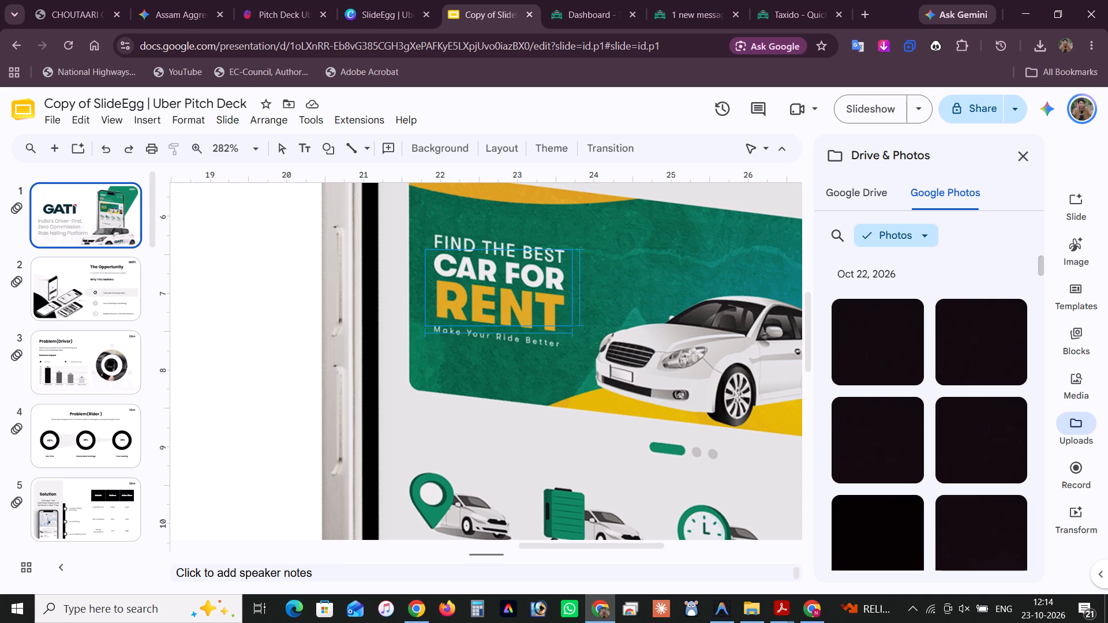
{"action": "left_click_drag", "start_coordinate": [572, 322], "coordinate": [572, 322]}
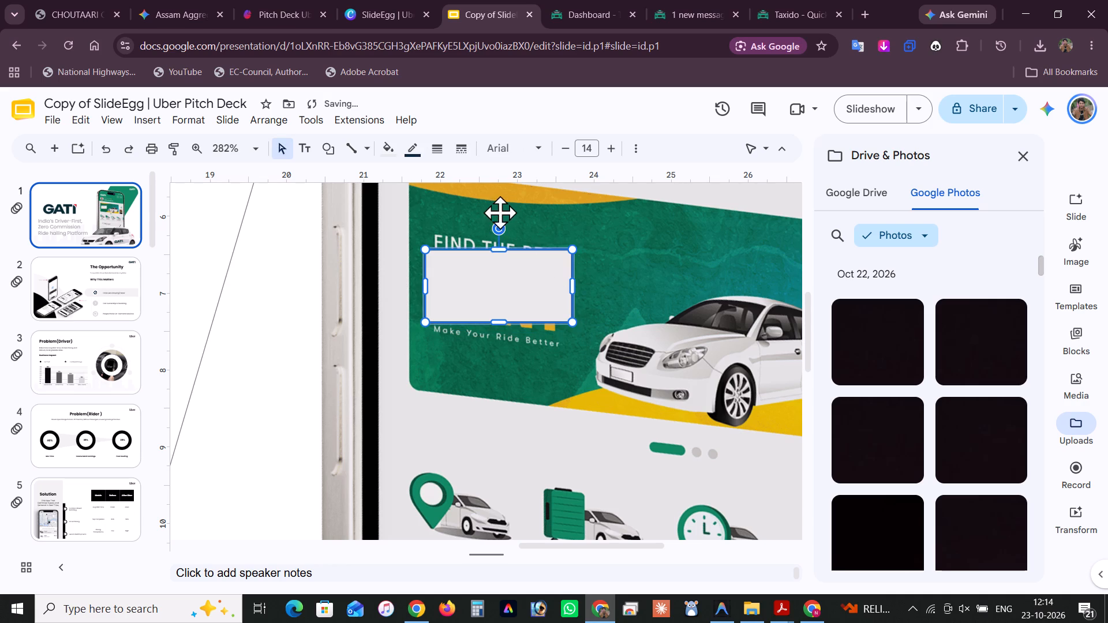
Rotate the rectangle about 8° clockwise to match the slant of the banner text.
{"action": "left_click_drag", "start_coordinate": [499, 227], "coordinate": [511, 230]}
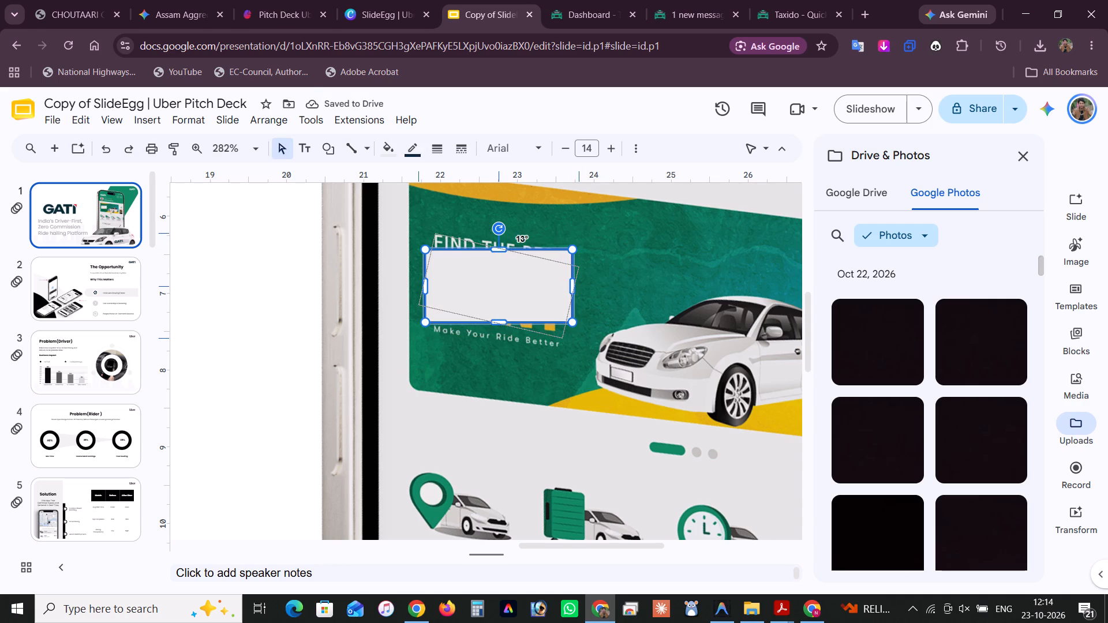
{"action": "left_click_drag", "start_coordinate": [511, 230], "coordinate": [511, 230]}
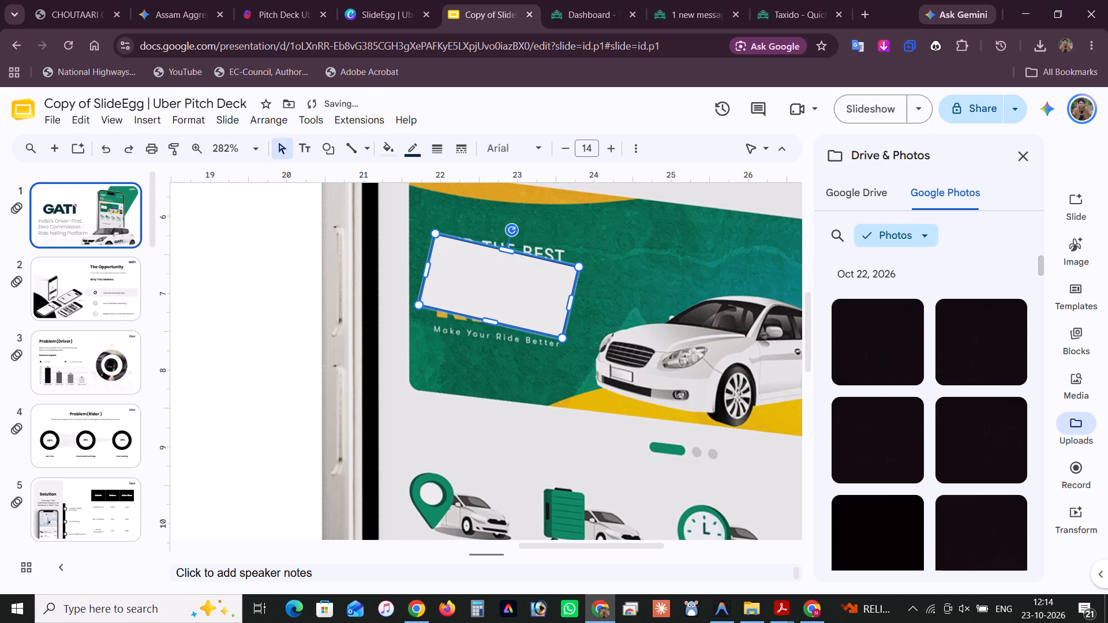
{"action": "left_click_drag", "start_coordinate": [511, 230], "coordinate": [507, 230]}
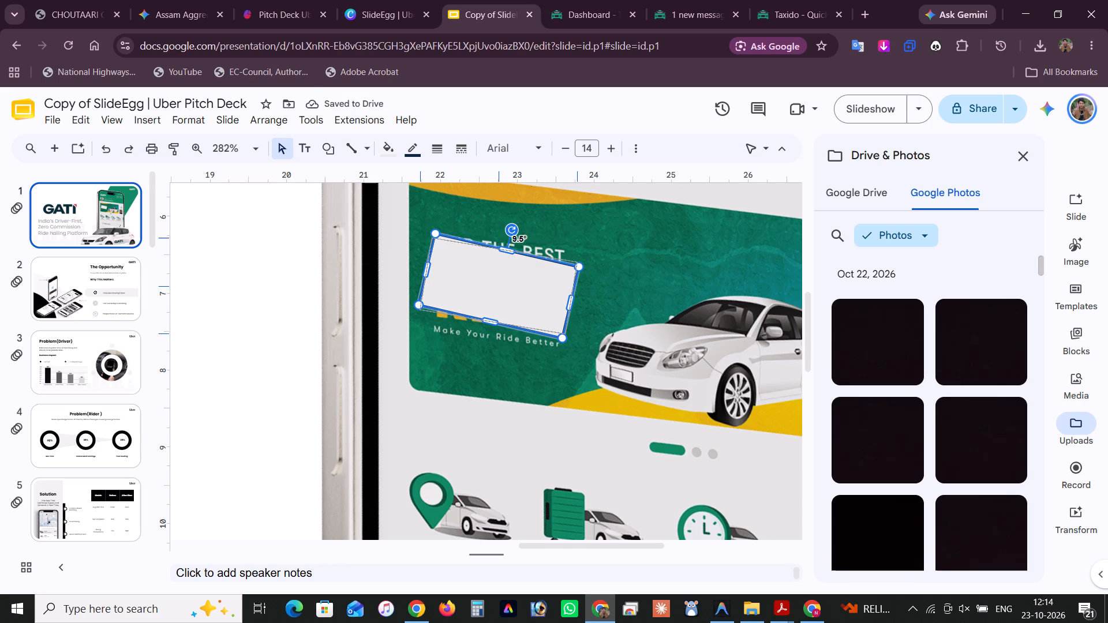
{"action": "left_click_drag", "start_coordinate": [507, 230], "coordinate": [506, 230]}
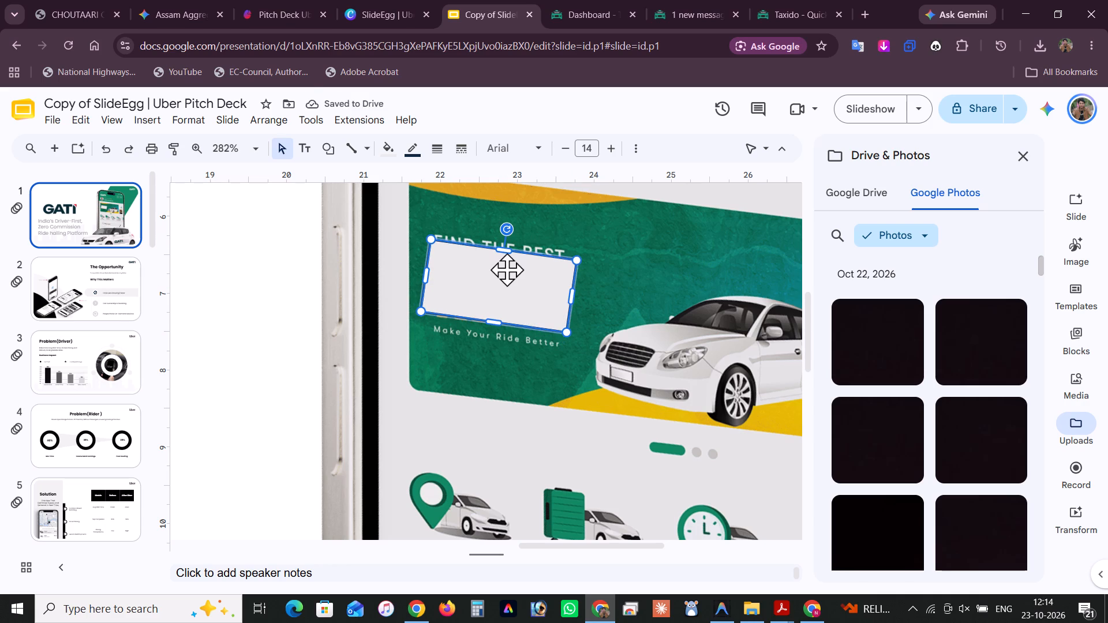
Nudge the rectangle and shorten it from its upper edge so it fits between "FIND THE BEST" and "Make Your Ride Better".
{"action": "key", "text": "Down"}
{"action": "key", "text": "Down"}
{"action": "key", "text": "Down"}
{"action": "key", "text": "Down"}
{"action": "key", "text": "Down"}
{"action": "key", "text": "Down"}
{"action": "key", "text": "Down"}
{"action": "key", "text": "Down"}
{"action": "key", "text": "Down"}
{"action": "key", "text": "Down"}
{"action": "key", "text": "Down"}
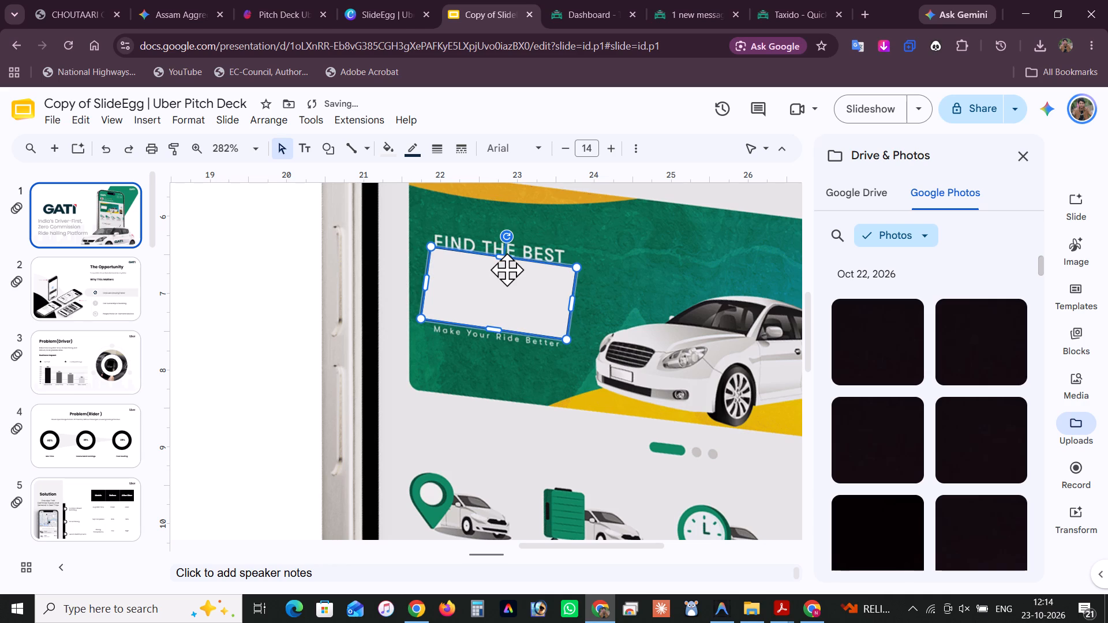
{"action": "left_click_drag", "start_coordinate": [507, 256], "coordinate": [506, 259]}
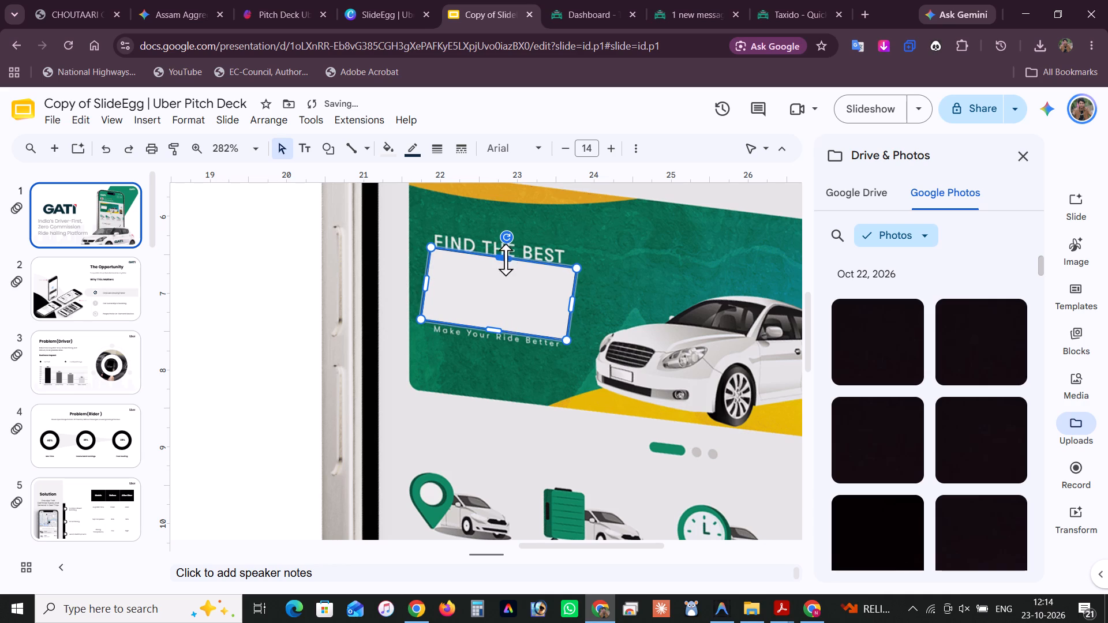
{"action": "left_click_drag", "start_coordinate": [506, 259], "coordinate": [504, 264]}
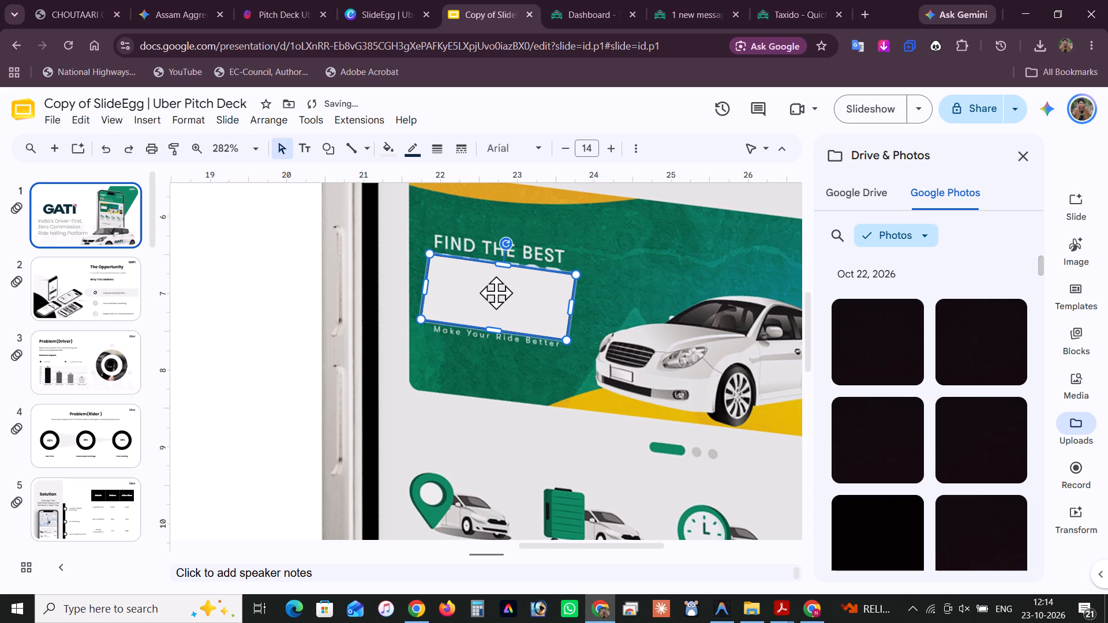
{"action": "key", "text": "Up"}
{"action": "key", "text": "Up"}
{"action": "key", "text": "Up"}
{"action": "key", "text": "Up"}
{"action": "key", "text": "Up"}
{"action": "key", "text": "Up"}
{"action": "key", "text": "Up"}
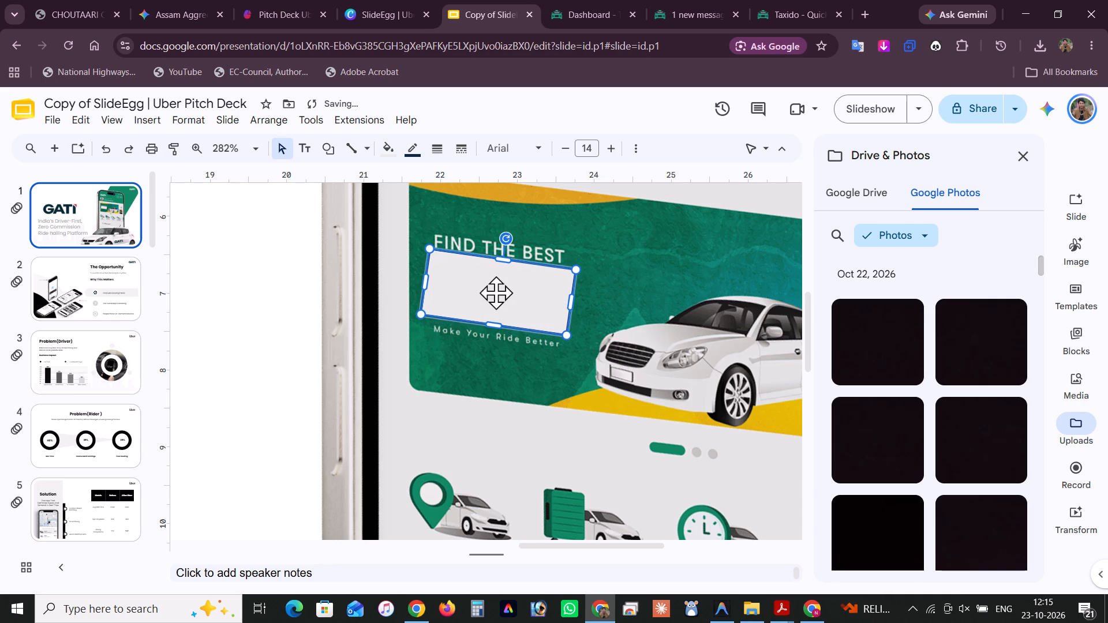
{"action": "key", "text": "Up"}
{"action": "left_click", "coordinate": [642, 272]}
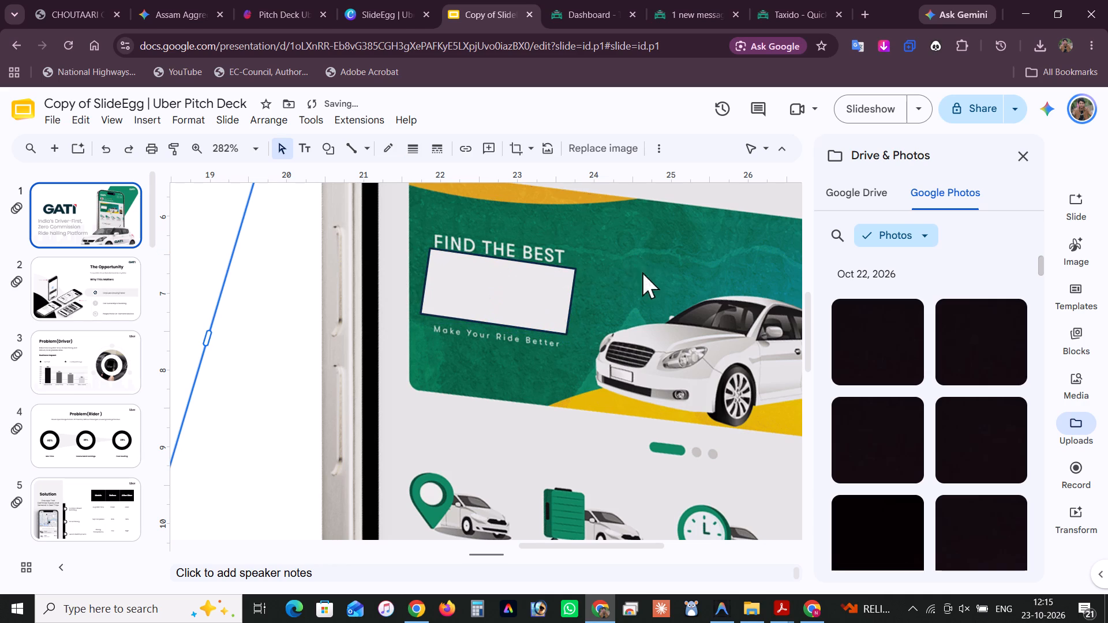
Set the rectangle's border and fill to green sampled from the surrounding banner background.
{"action": "left_click", "coordinate": [519, 314]}
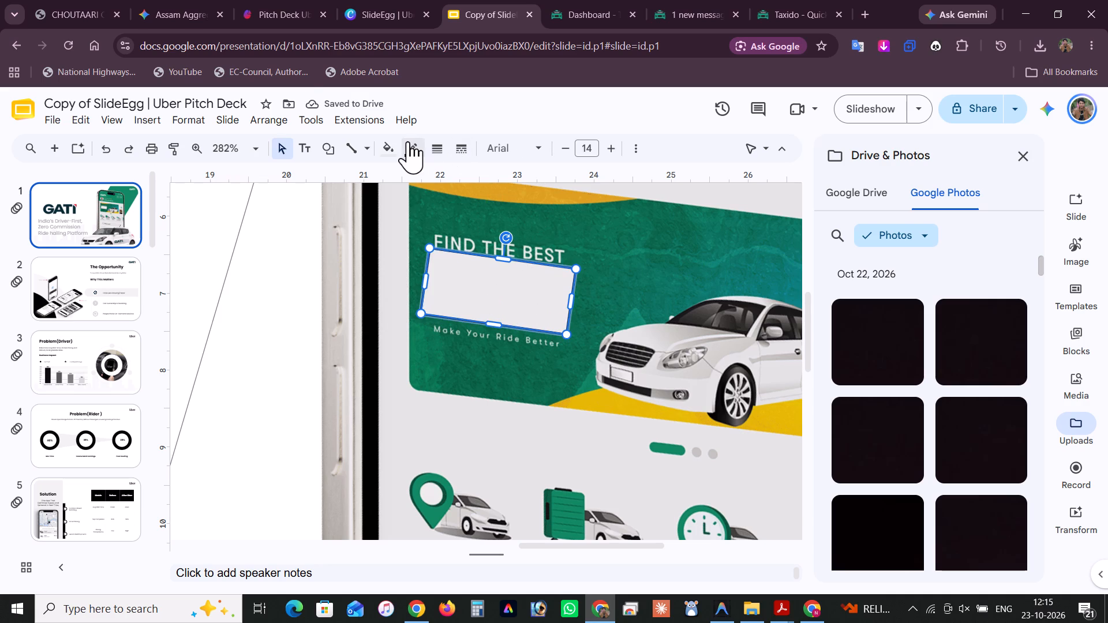
{"action": "left_click", "coordinate": [408, 141]}
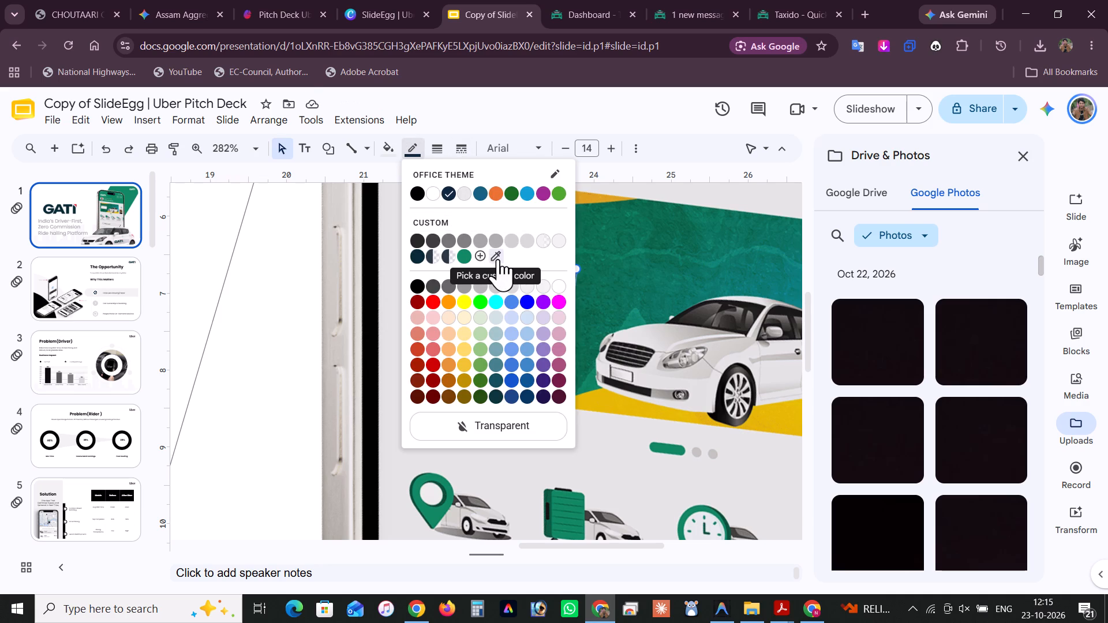
{"action": "left_click", "coordinate": [498, 259]}
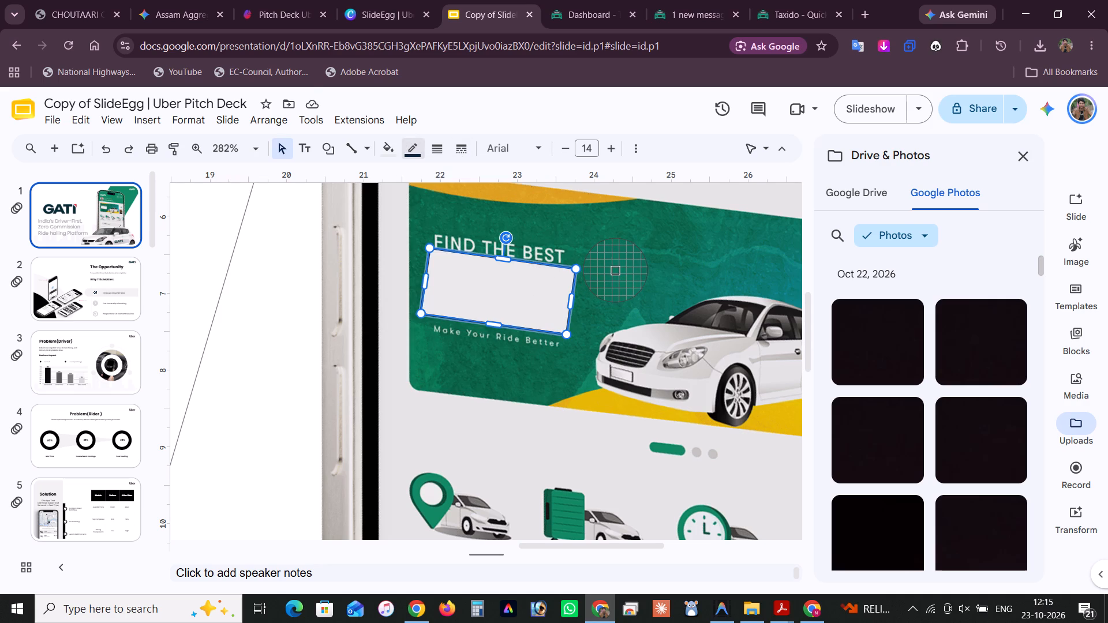
{"action": "left_click", "coordinate": [616, 271]}
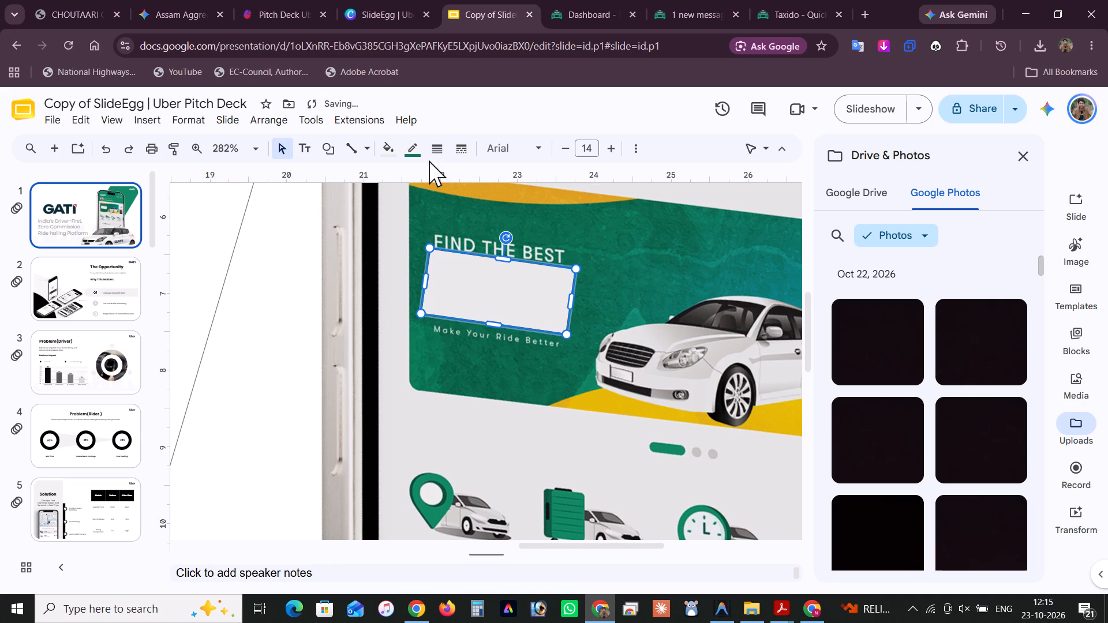
{"action": "left_click", "coordinate": [387, 148]}
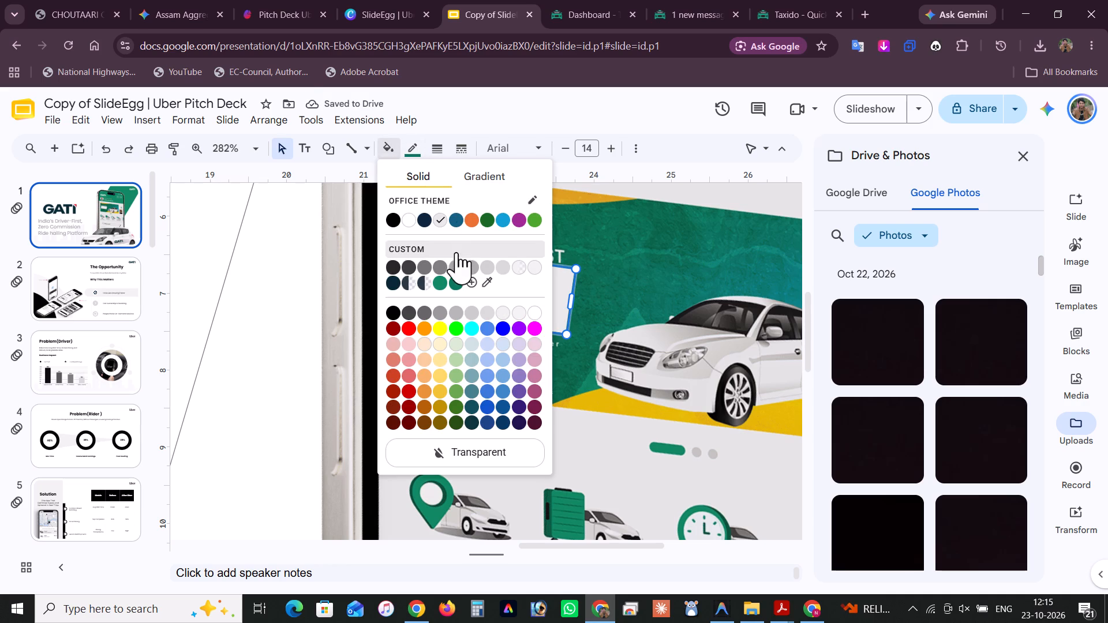
{"action": "left_click", "coordinate": [488, 282]}
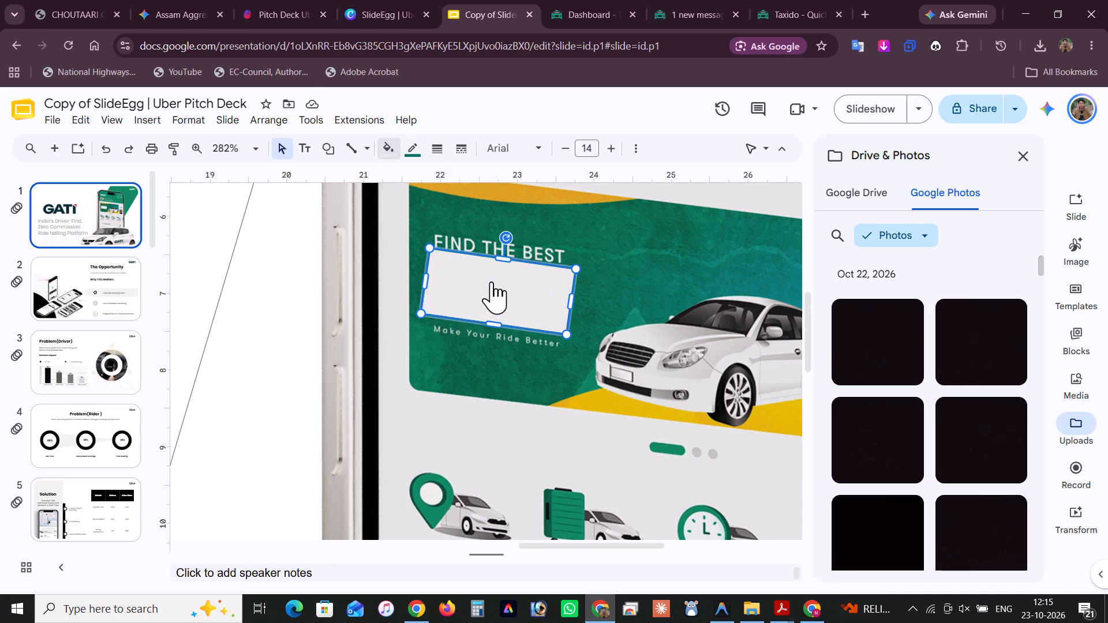
{"action": "left_click", "coordinate": [637, 253]}
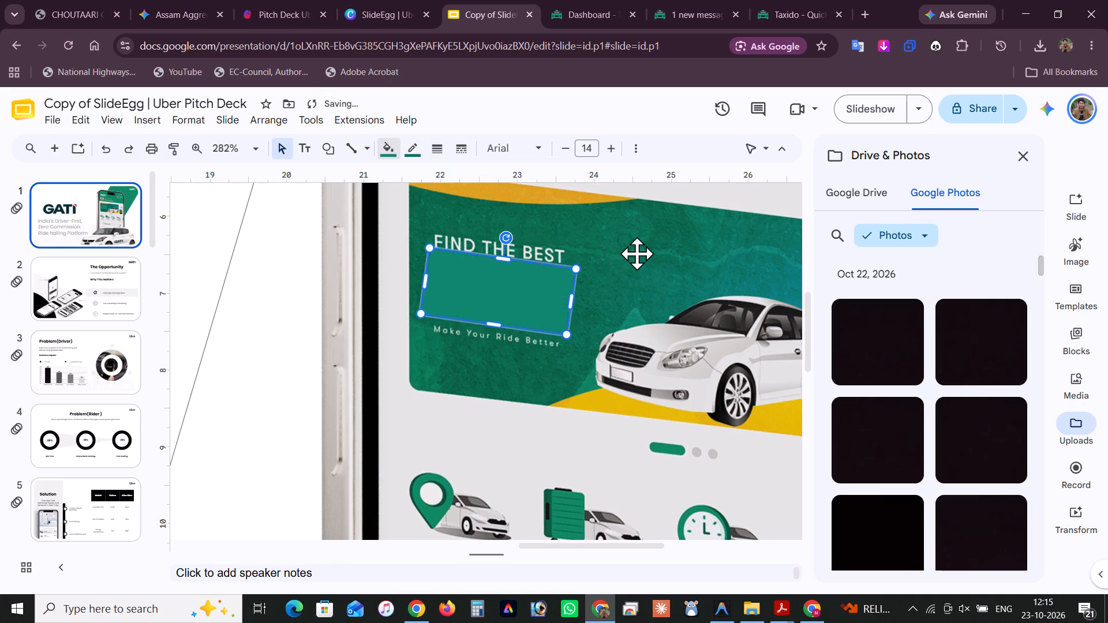
{"action": "left_click", "coordinate": [637, 307]}
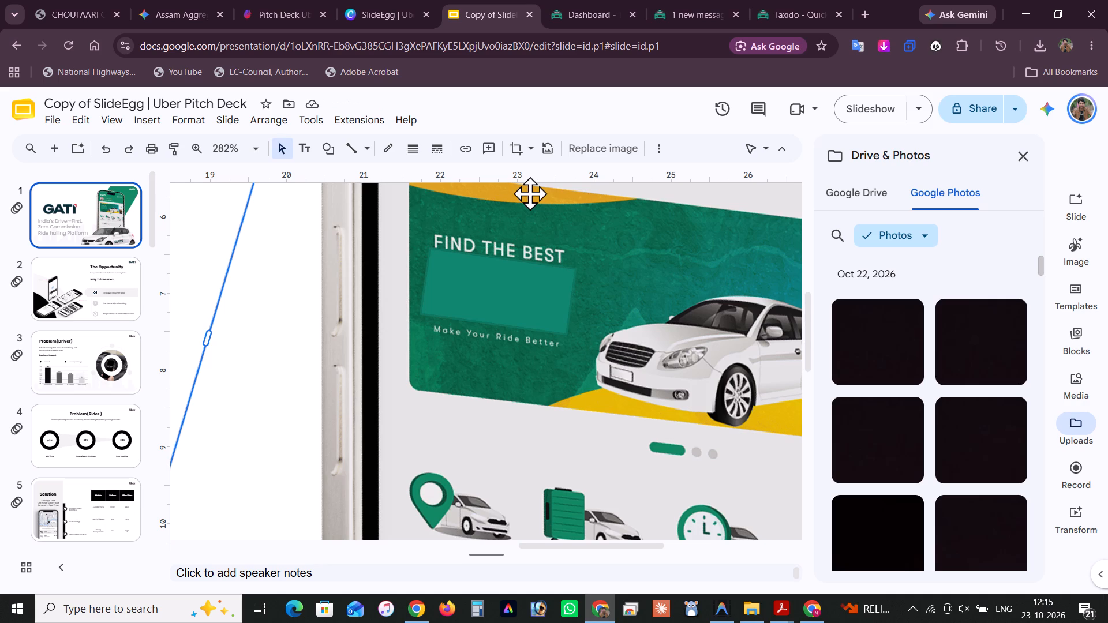
Insert a text box over the green cover rectangle and tilt it slightly clockwise to match the banner text.
{"action": "left_click", "coordinate": [304, 150]}
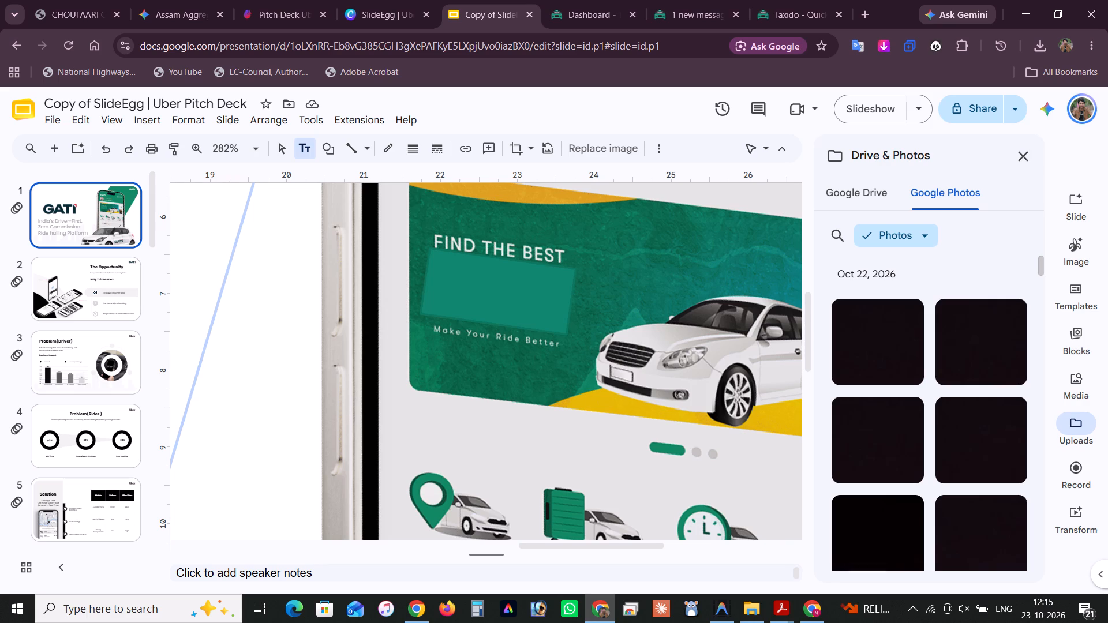
{"action": "left_click_drag", "start_coordinate": [436, 256], "coordinate": [529, 316]}
{"action": "left_click_drag", "start_coordinate": [529, 316], "coordinate": [553, 317]}
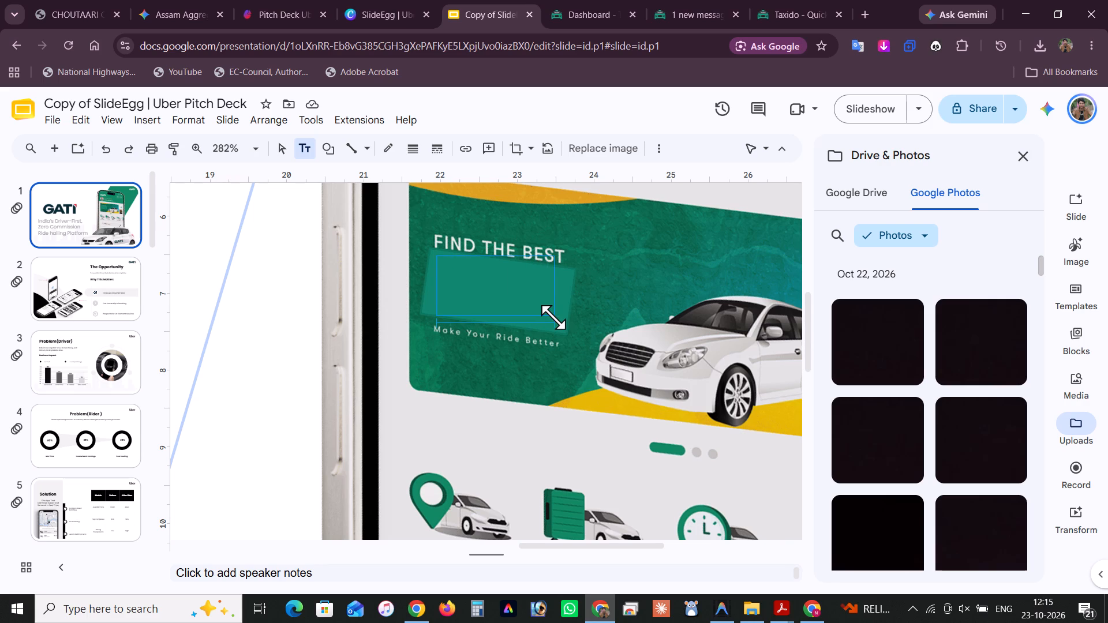
{"action": "left_click_drag", "start_coordinate": [496, 234], "coordinate": [501, 235]}
Set the font size of the empty text box over the green rectangle to 8.
{"action": "double_click", "coordinate": [485, 271]}
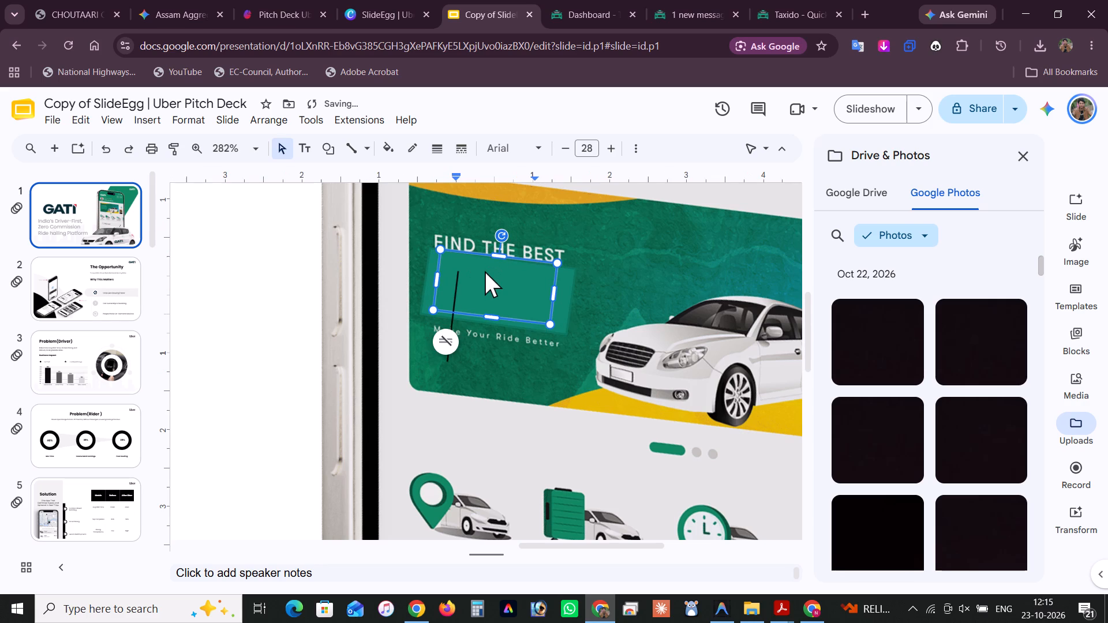
{"action": "left_click", "coordinate": [501, 280]}
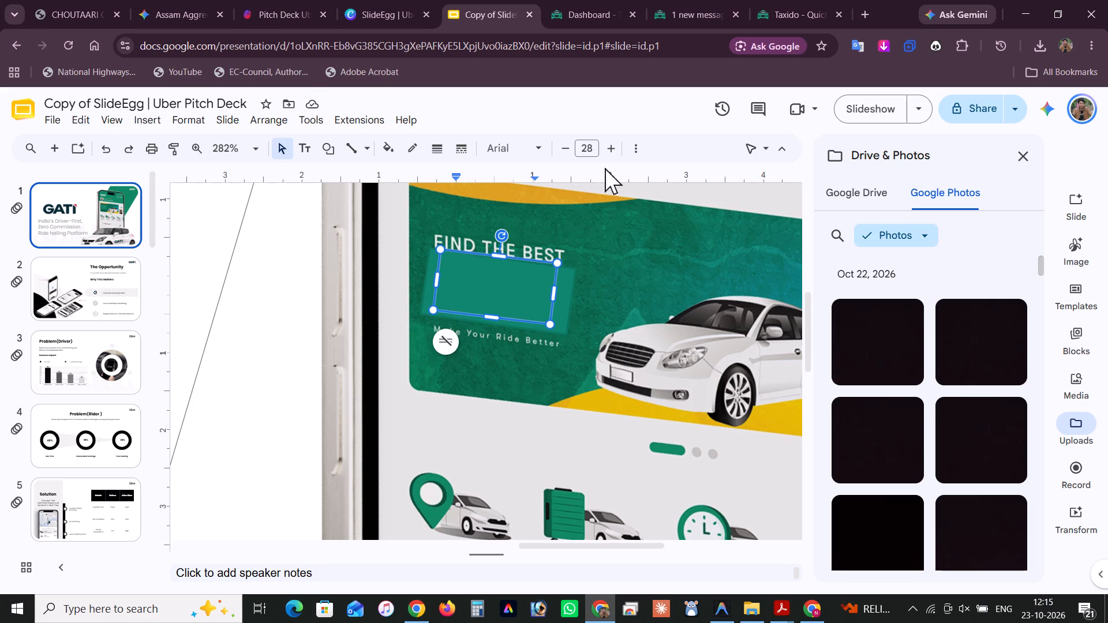
{"action": "triple_click", "coordinate": [566, 148]}
{"action": "triple_click", "coordinate": [566, 148]}
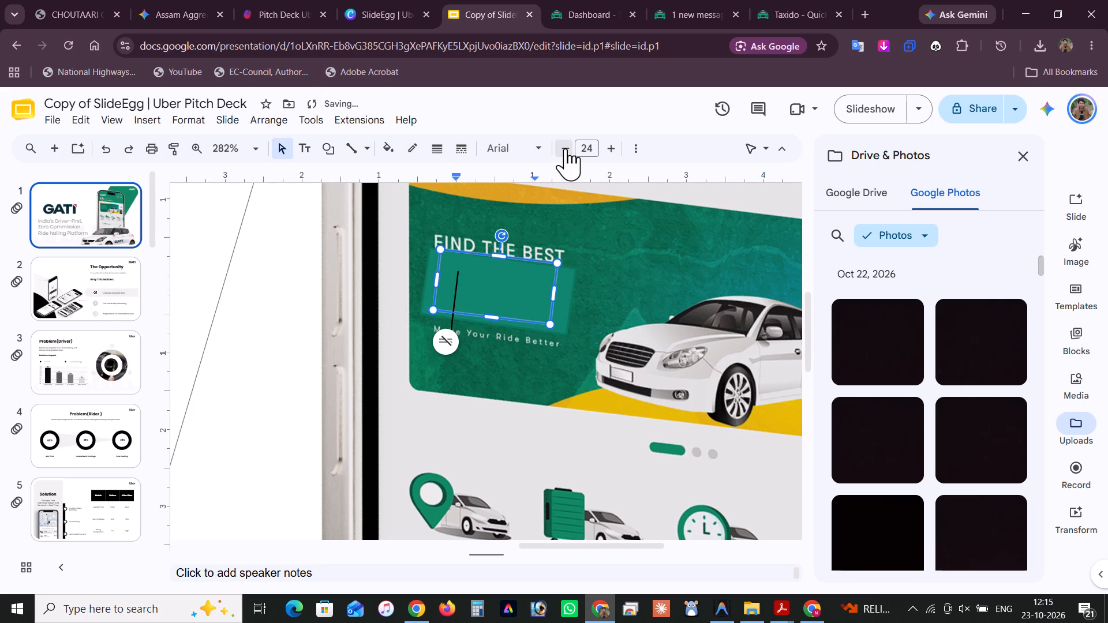
{"action": "triple_click", "coordinate": [566, 148]}
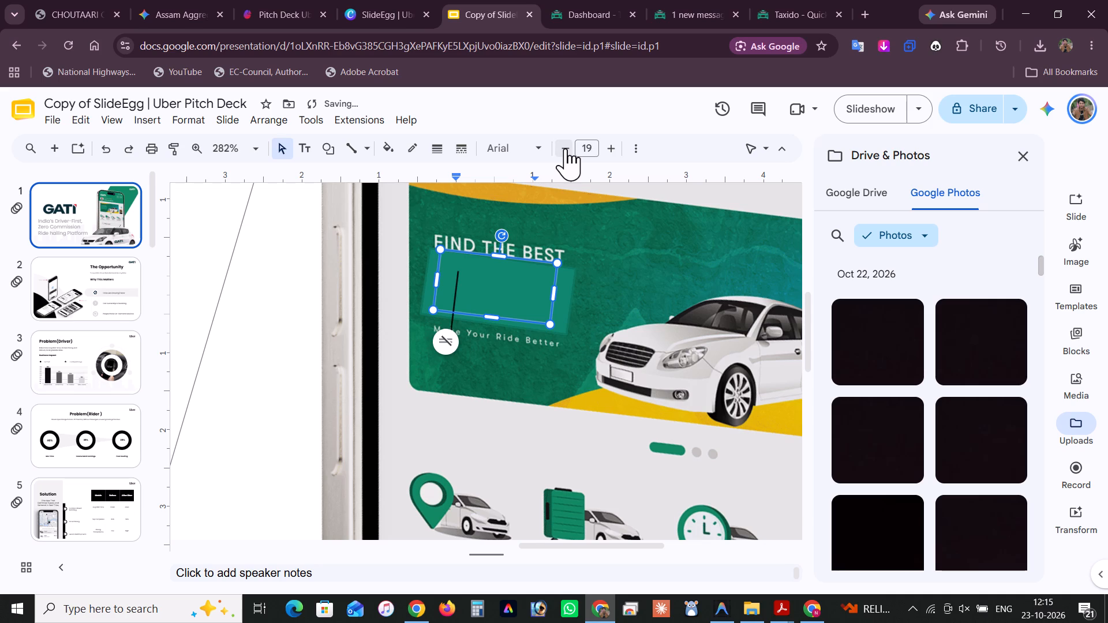
{"action": "left_click", "coordinate": [566, 148]}
{"action": "double_click", "coordinate": [566, 148]}
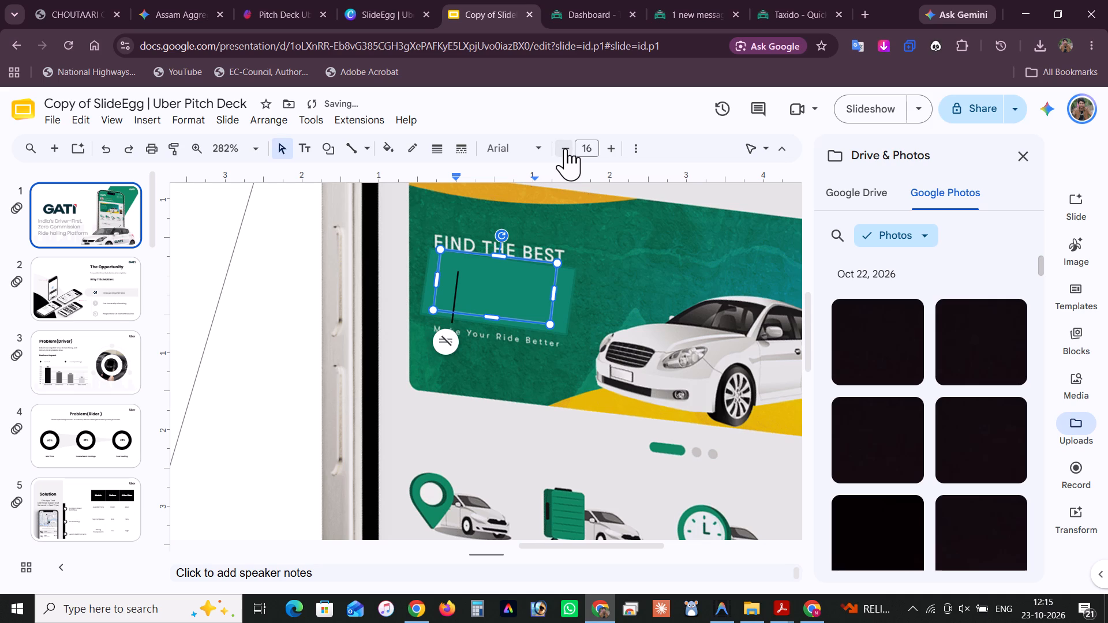
{"action": "triple_click", "coordinate": [566, 148]}
{"action": "triple_click", "coordinate": [566, 148]}
{"action": "left_click", "coordinate": [566, 148]}
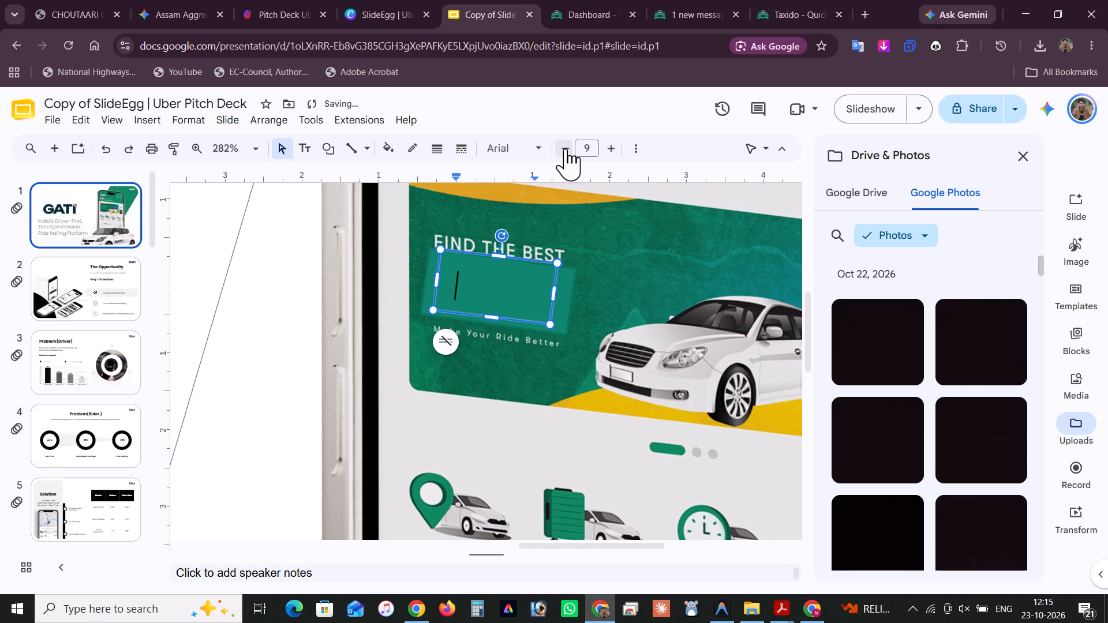
{"action": "left_click", "coordinate": [566, 148]}
Enter "Ride For You" in the text box and widen the box so the text fits on one line.
{"action": "type", "text": "ri"}
{"action": "key", "text": "BackSpace"}
{"action": "key", "text": "BackSpace"}
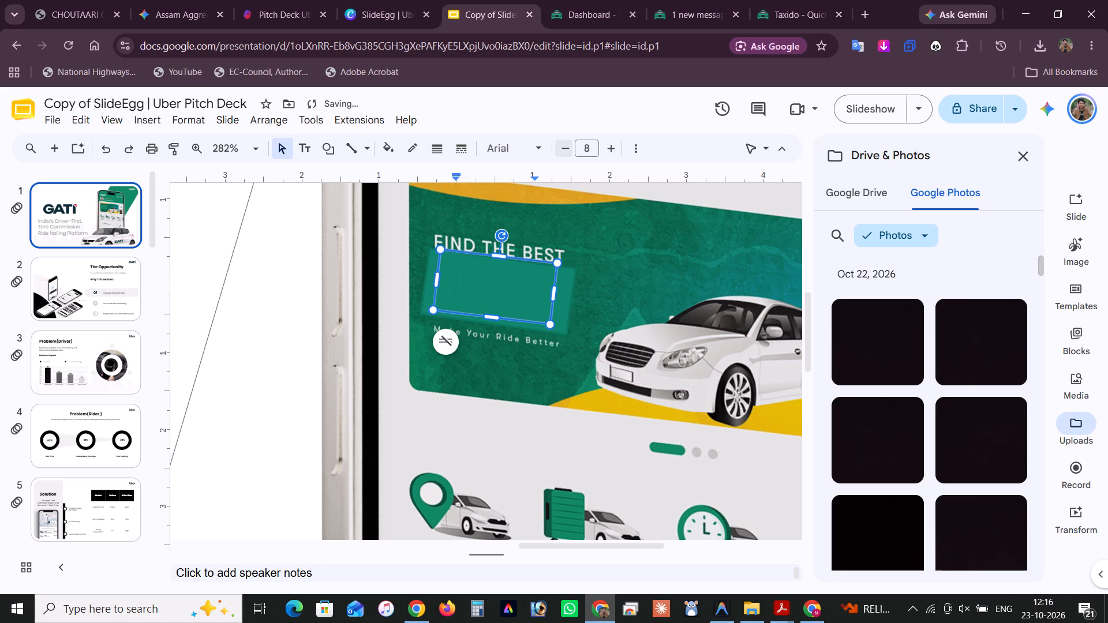
{"action": "type", "text": "Ride"}
{"action": "key", "text": "space"}
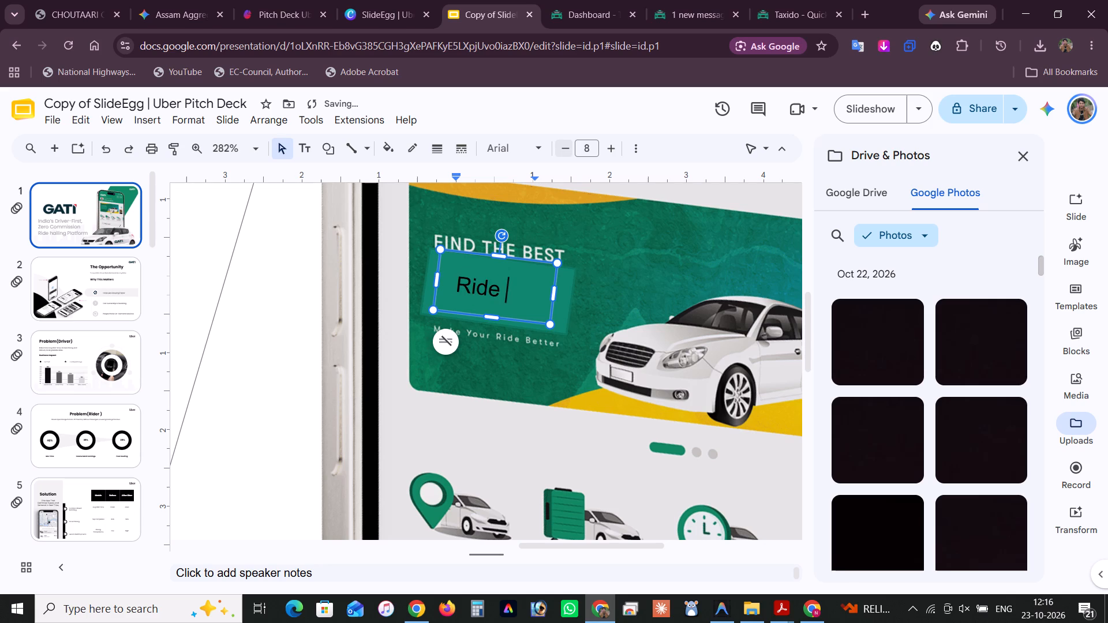
{"action": "type", "text": "For Y"}
{"action": "type", "text": "ou"}
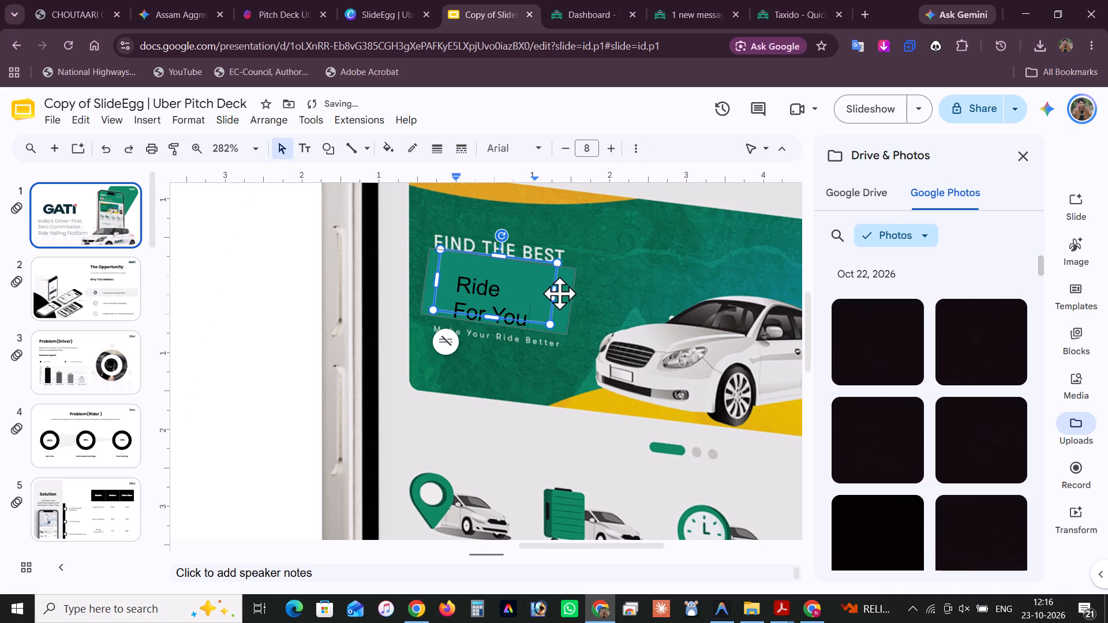
{"action": "left_click_drag", "start_coordinate": [553, 295], "coordinate": [572, 298]}
{"action": "left_click_drag", "start_coordinate": [572, 298], "coordinate": [585, 297]}
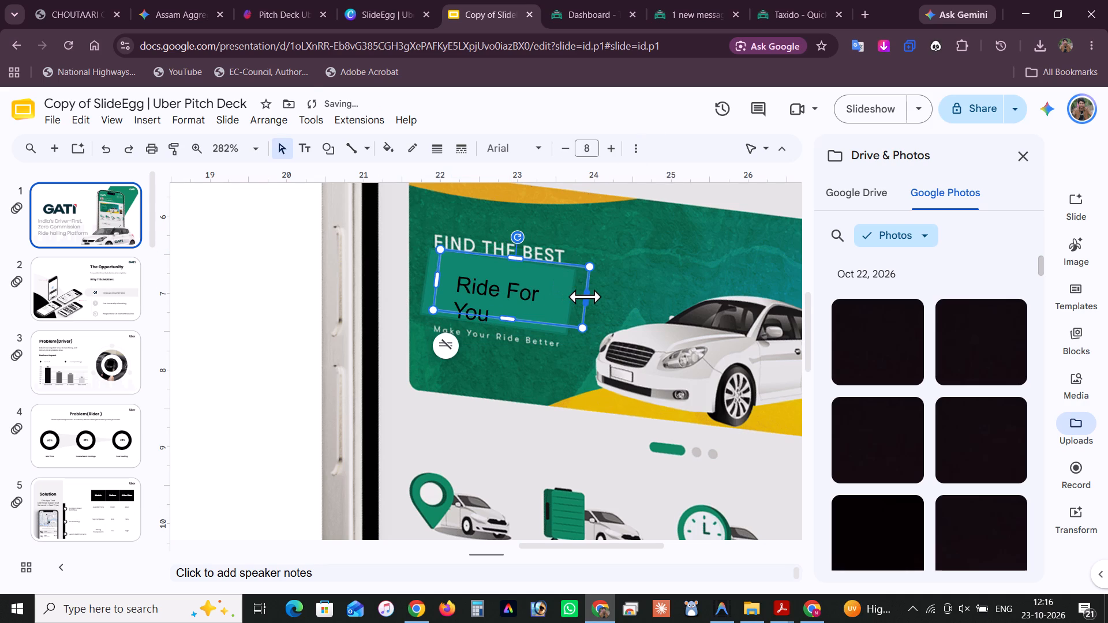
{"action": "left_click_drag", "start_coordinate": [585, 297], "coordinate": [601, 299]}
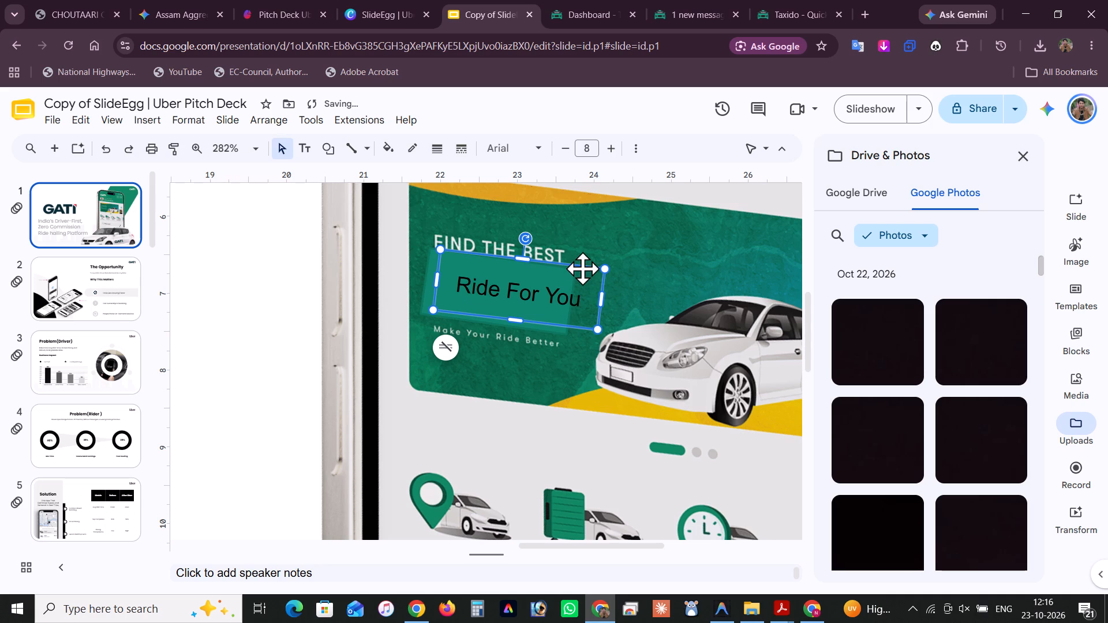
Fine-tune the text box's clockwise tilt to follow the slant of the banner text.
{"action": "left_click", "coordinate": [526, 239]}
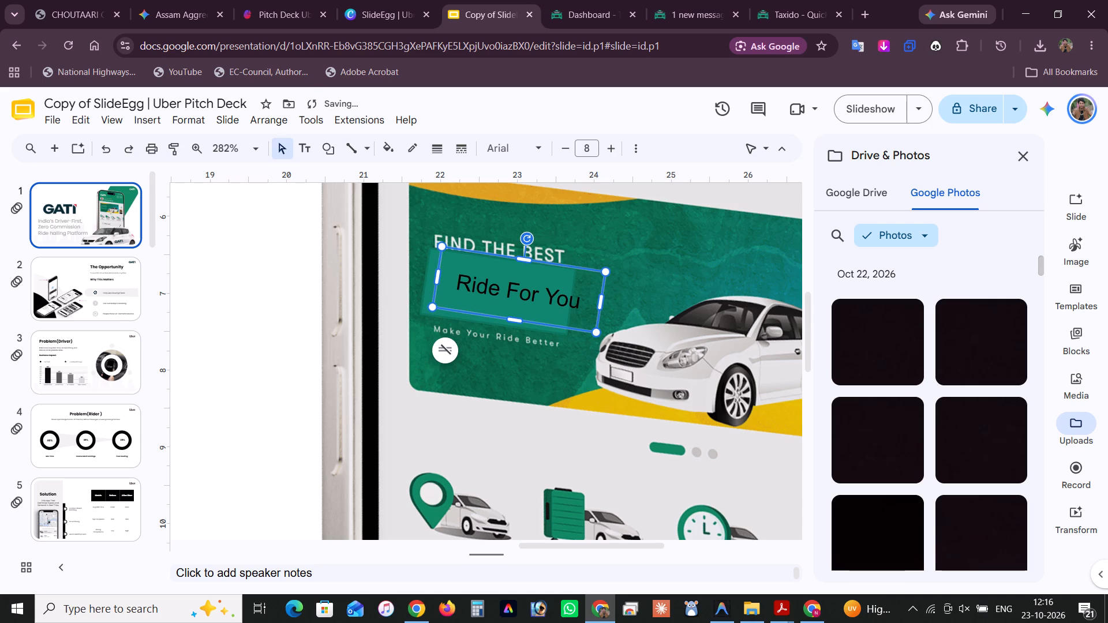
{"action": "left_click", "coordinate": [526, 239]}
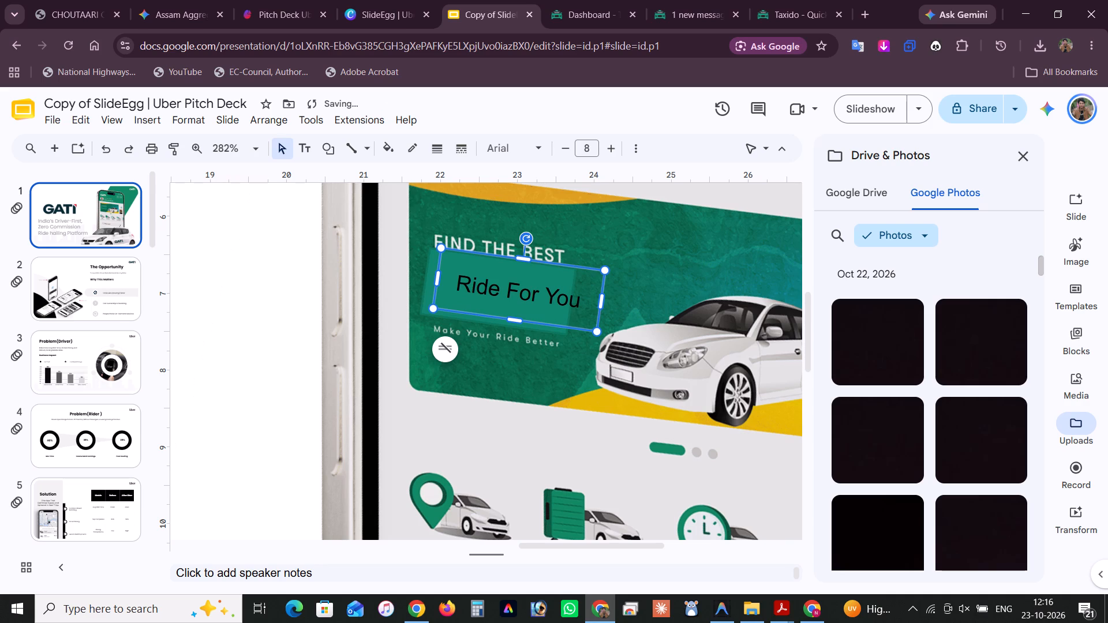
Nudge the "Ride For You" text box left and slightly up so its text lines up beneath "FIND THE BEST".
{"action": "key", "text": "Left"}
{"action": "key", "text": "Left"}
{"action": "key", "text": "Left"}
{"action": "key", "text": "Left"}
{"action": "key", "text": "Left"}
{"action": "key", "text": "Left"}
{"action": "key", "text": "Left"}
{"action": "key", "text": "Left"}
{"action": "key", "text": "Left"}
{"action": "key", "text": "Left"}
{"action": "key", "text": "Left"}
{"action": "key", "text": "Left"}
{"action": "key", "text": "Left"}
{"action": "key", "text": "Left"}
{"action": "key", "text": "Left"}
{"action": "key", "text": "Left"}
{"action": "key", "text": "Left"}
{"action": "key", "text": "Left"}
{"action": "key", "text": "Left"}
{"action": "key", "text": "Left"}
{"action": "key", "text": "Left"}
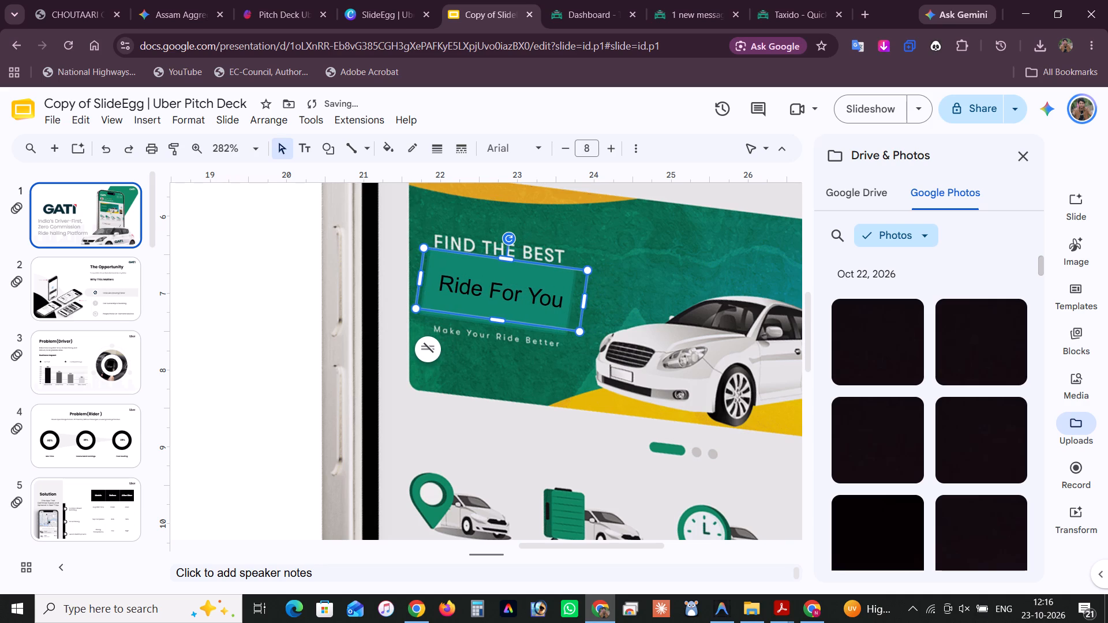
{"action": "key", "text": "Left"}
{"action": "key", "text": "Left"}
{"action": "key", "text": "Left"}
{"action": "key", "text": "Left"}
{"action": "key", "text": "Left"}
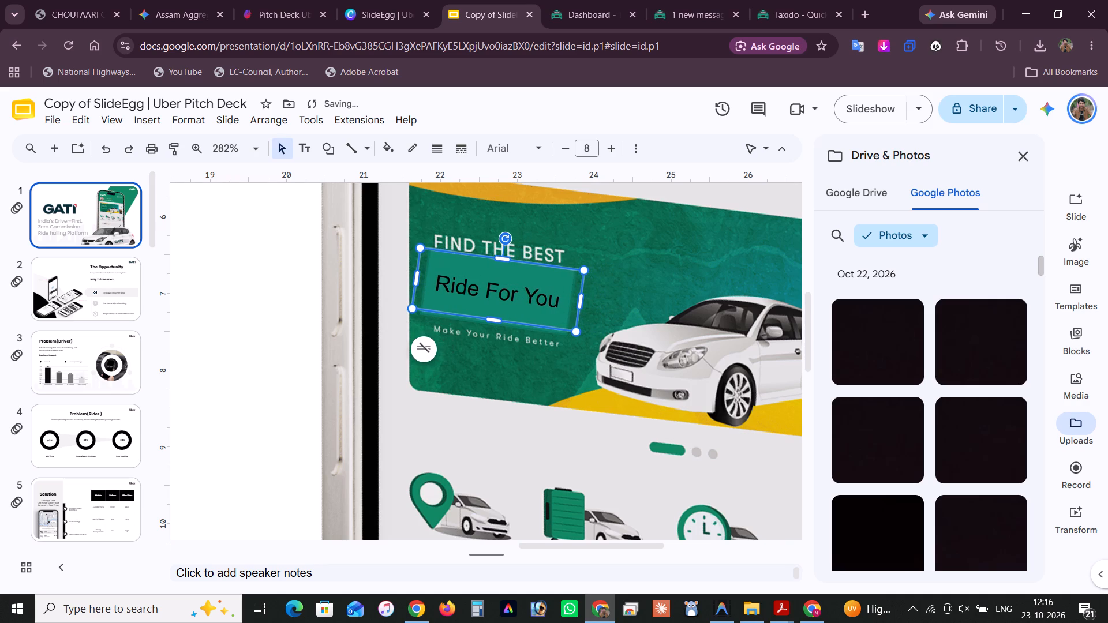
{"action": "key", "text": "Up"}
{"action": "key", "text": "Up"}
{"action": "key", "text": "Up"}
{"action": "key", "text": "Up"}
{"action": "key", "text": "Down"}
{"action": "key", "text": "Right"}
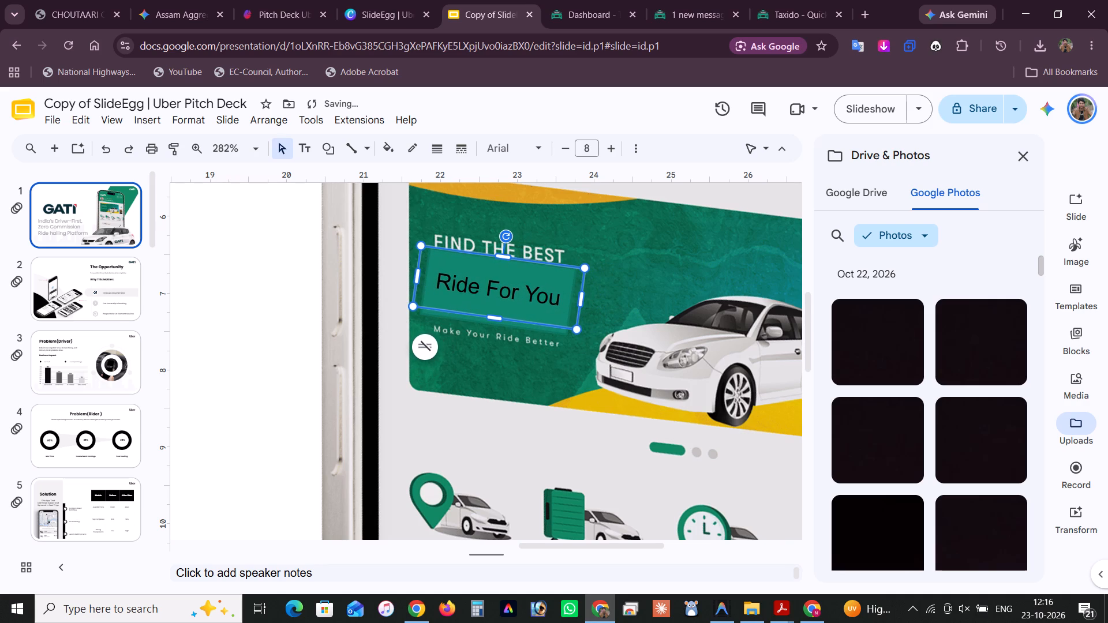
{"action": "key", "text": "Right"}
{"action": "key", "text": "Right"}
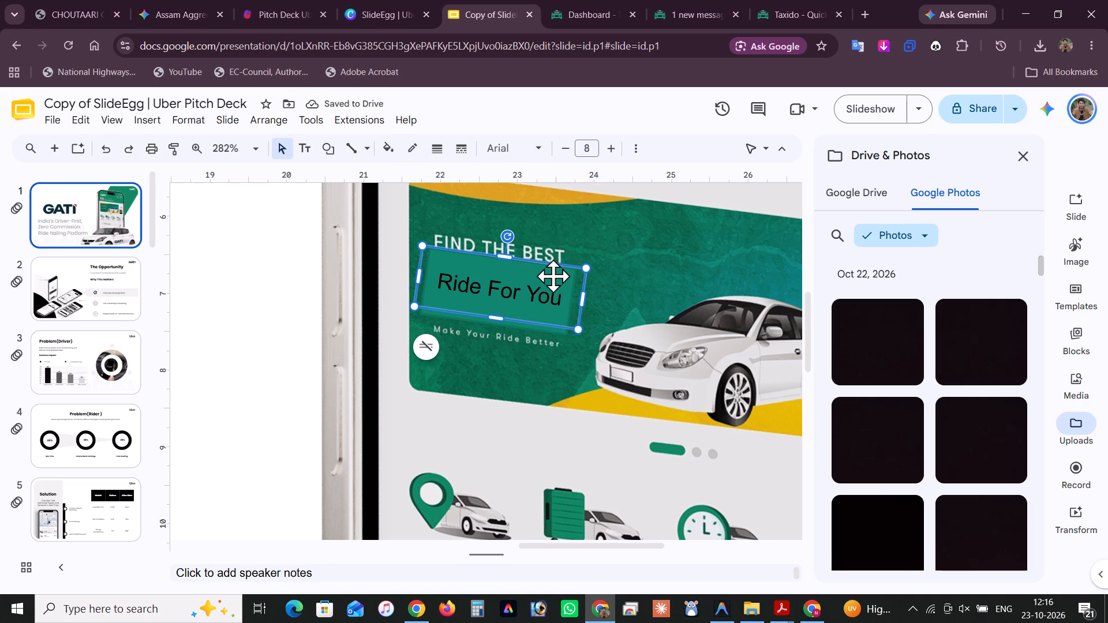
Make "Ride For You" bold and widen its text box to keep the text on one line.
{"action": "key", "text": "ctrl+b"}
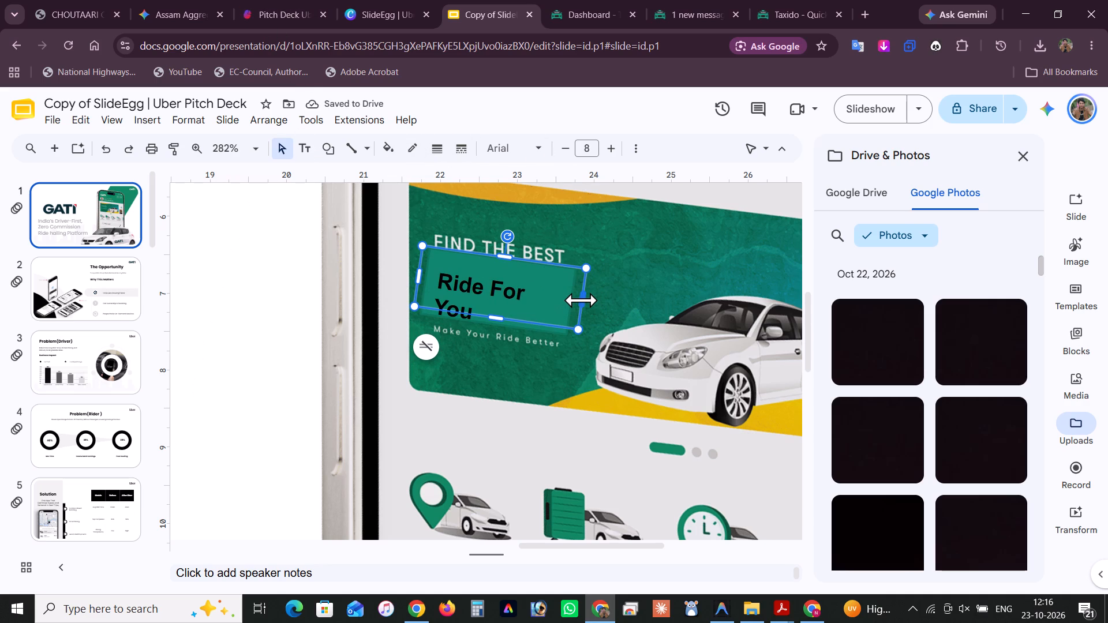
{"action": "left_click_drag", "start_coordinate": [581, 300], "coordinate": [616, 307]}
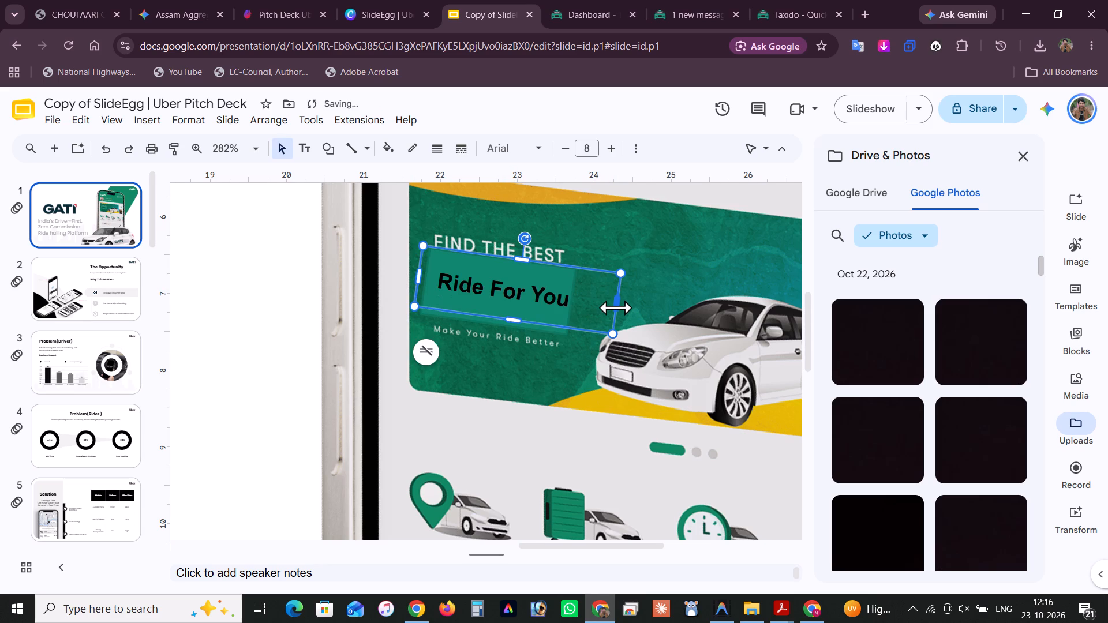
Nudge the bold "Ride For You" text further left and slightly up to realign it under "FIND THE BEST".
{"action": "key", "text": "Left"}
{"action": "key", "text": "Left"}
{"action": "key", "text": "Left"}
{"action": "key", "text": "Left"}
{"action": "key", "text": "Left"}
{"action": "key", "text": "Left"}
{"action": "key", "text": "Left"}
{"action": "key", "text": "Left"}
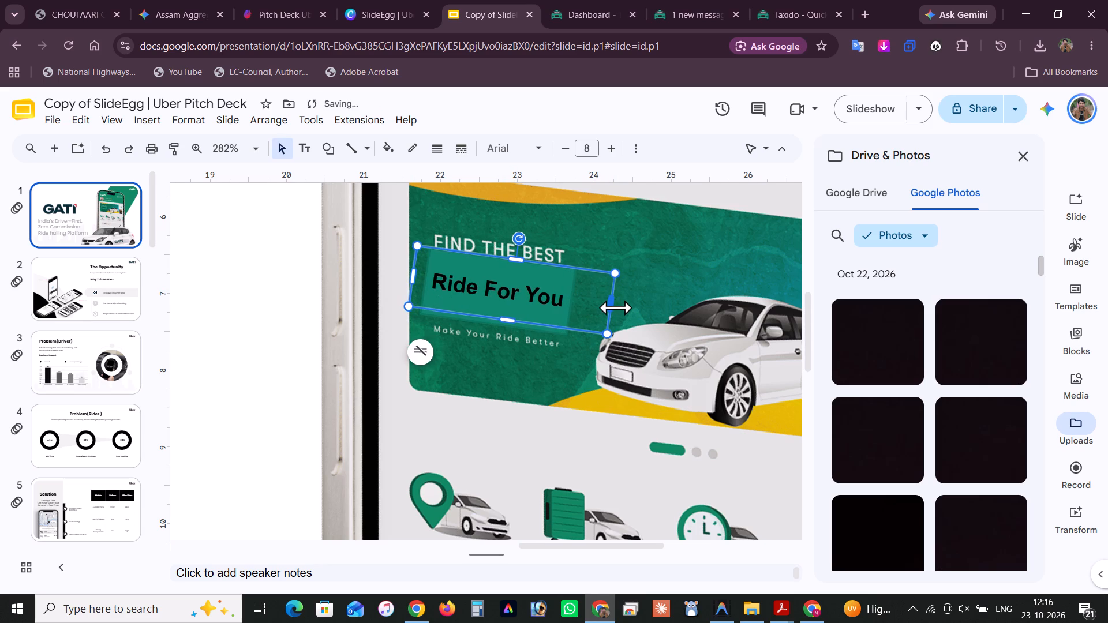
{"action": "key", "text": "Up"}
{"action": "key", "text": "Up"}
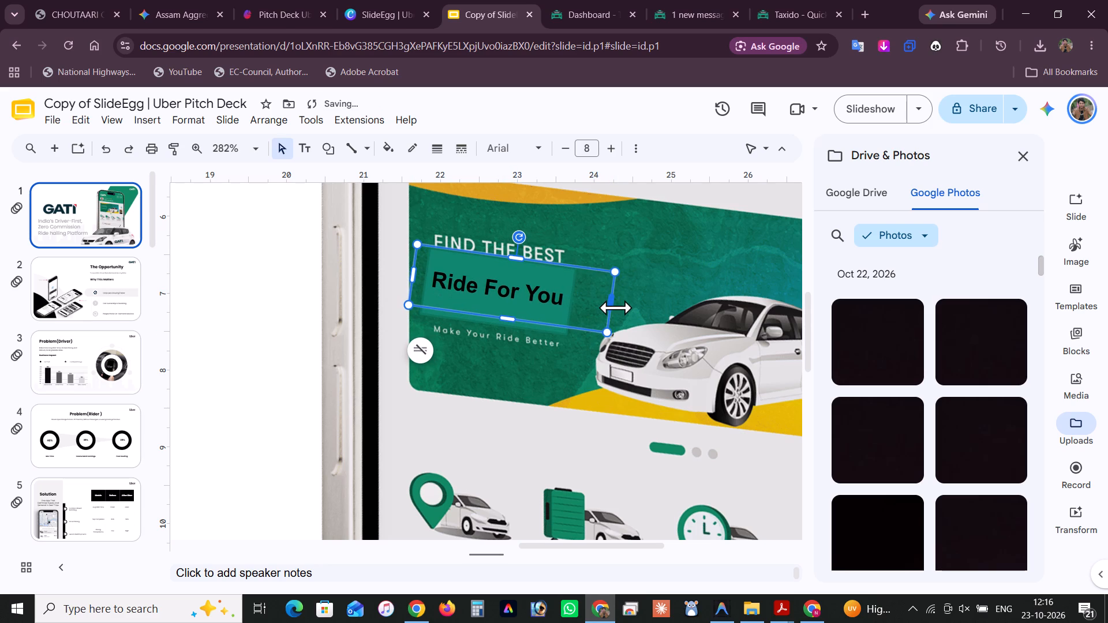
{"action": "key", "text": "Left"}
{"action": "key", "text": "Left"}
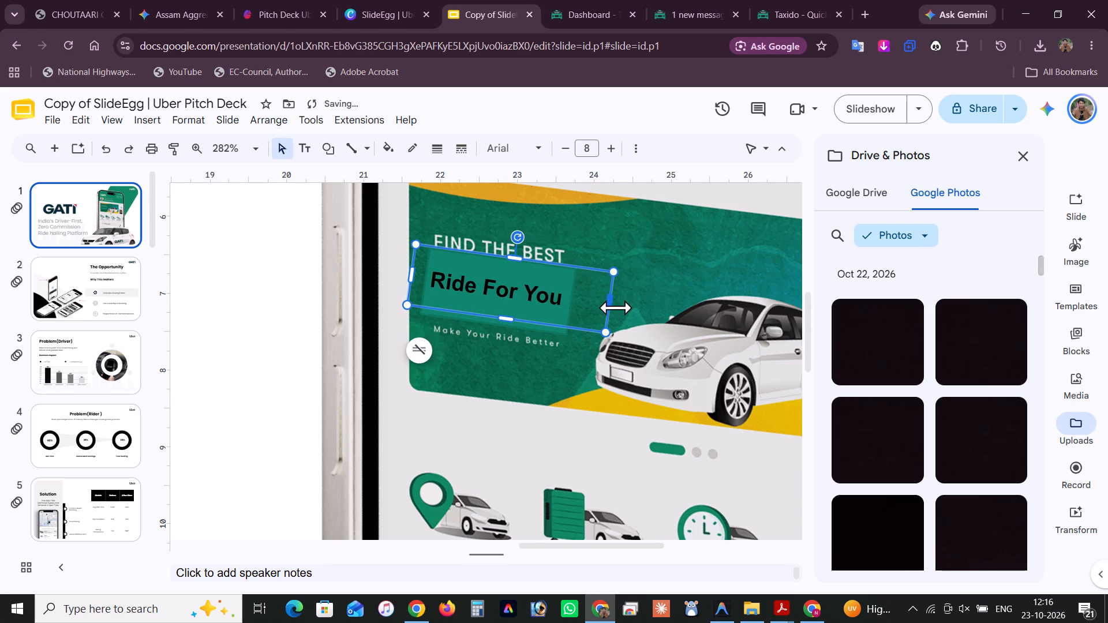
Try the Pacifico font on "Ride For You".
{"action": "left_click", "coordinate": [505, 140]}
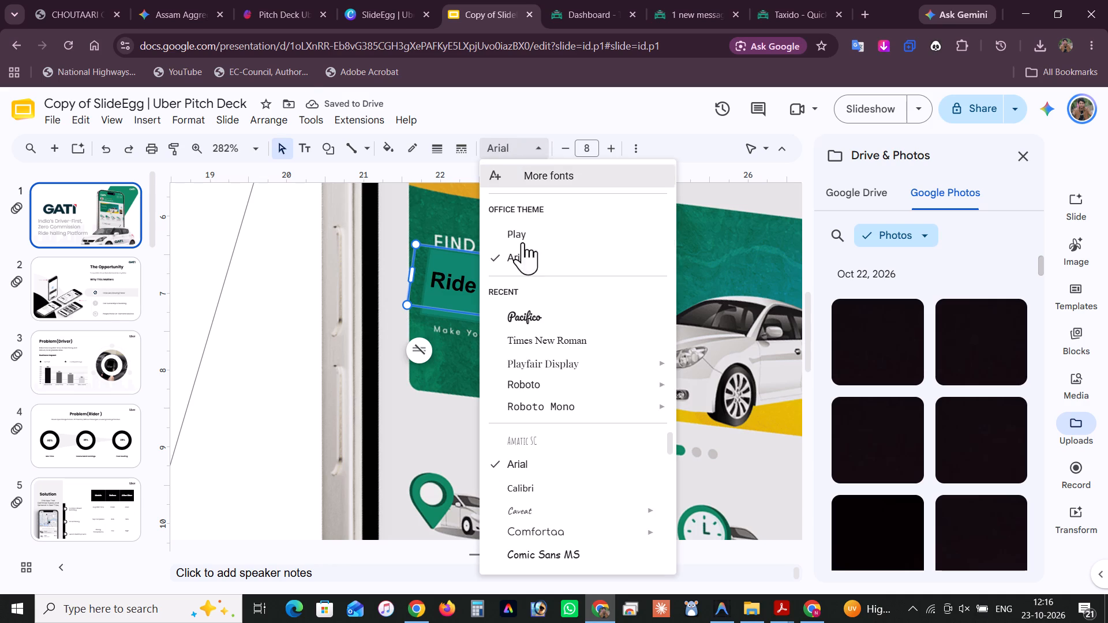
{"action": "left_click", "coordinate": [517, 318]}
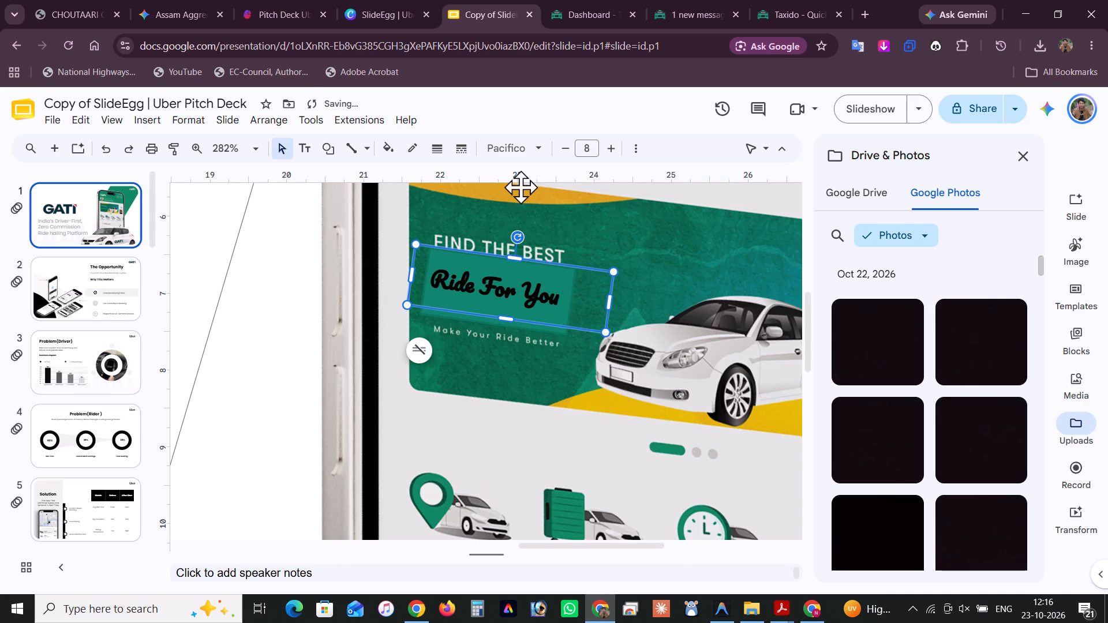
Change the font of "Ride For You" to Lobster.
{"action": "left_click", "coordinate": [542, 148]}
{"action": "scroll", "coordinate": [542, 396], "scroll_direction": "down", "scroll_amount": 1}
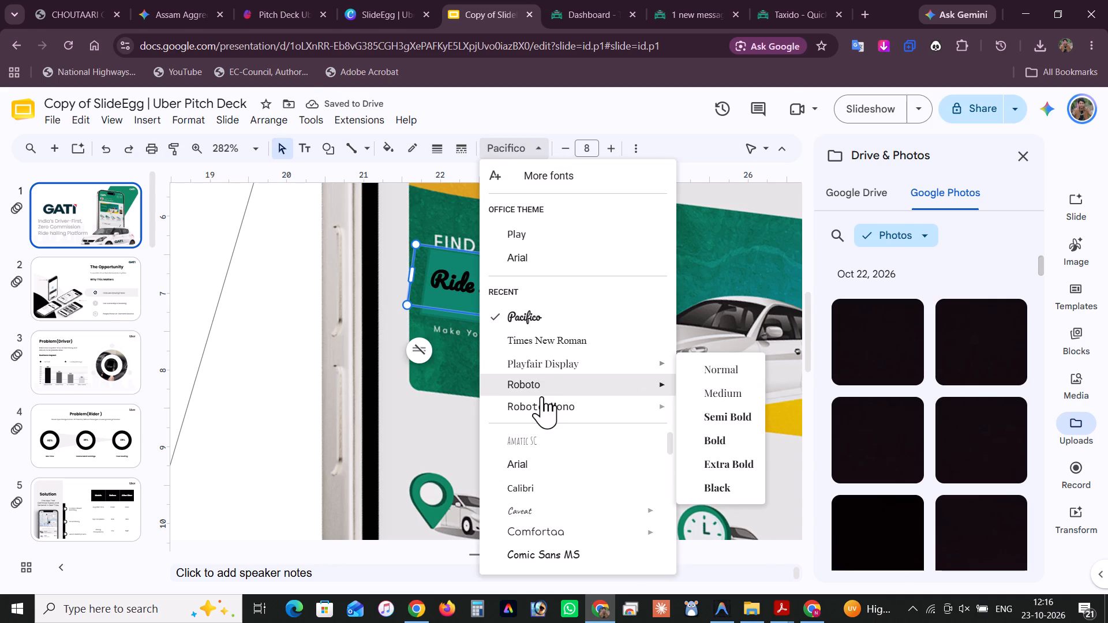
{"action": "scroll", "coordinate": [542, 396], "scroll_direction": "down", "scroll_amount": 6}
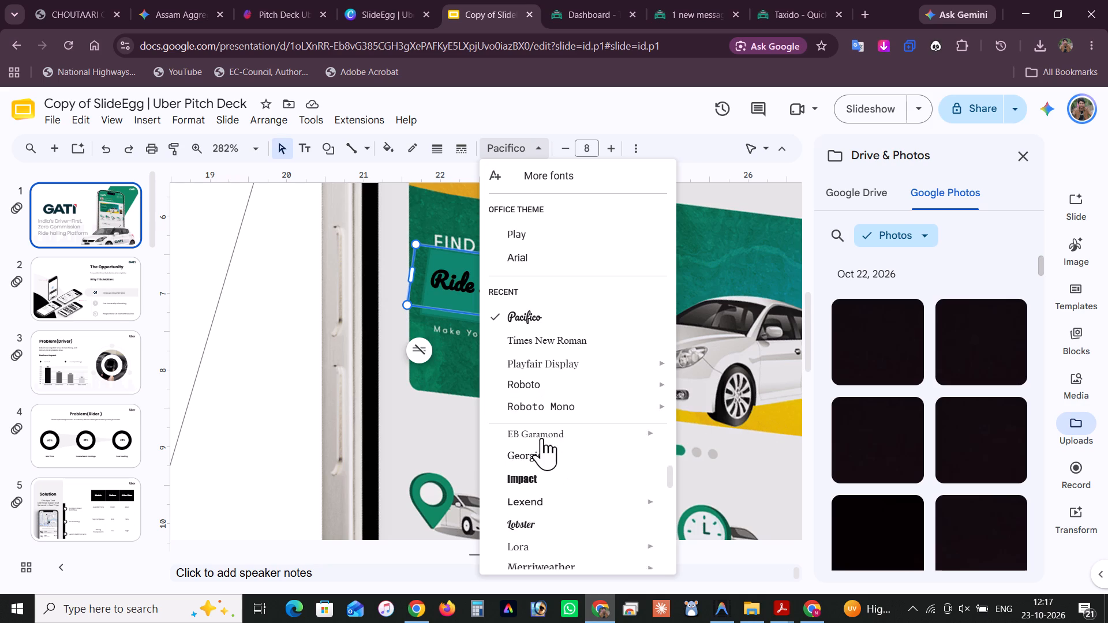
{"action": "scroll", "coordinate": [542, 438], "scroll_direction": "down", "scroll_amount": 1}
{"action": "left_click", "coordinate": [537, 462]}
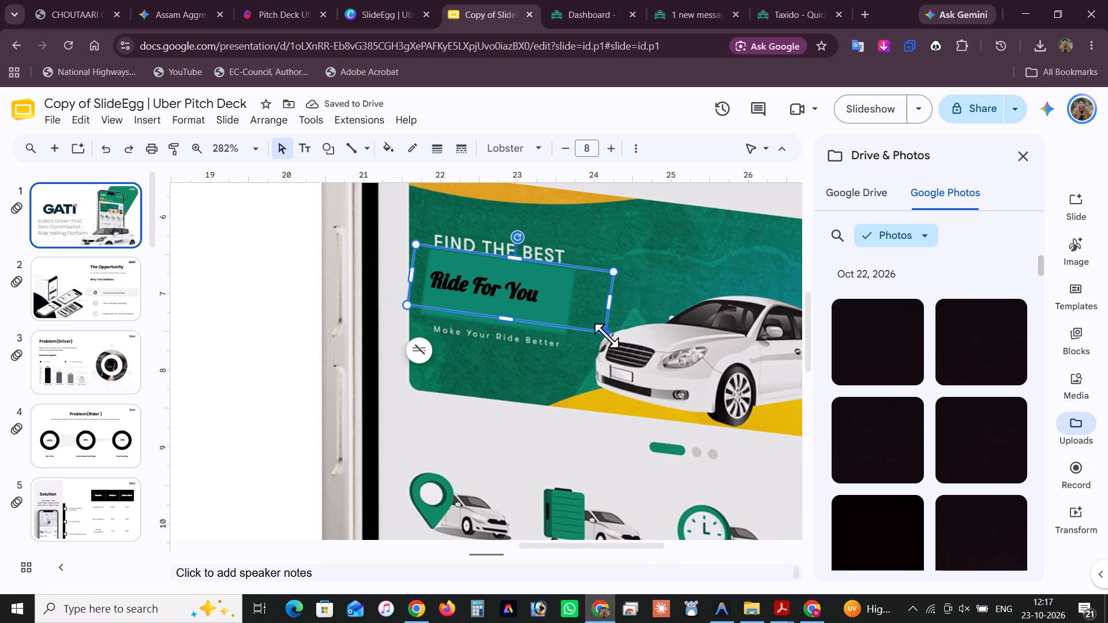
Enlarge the "Ride For You" text box and set its text size to 10.
{"action": "left_click_drag", "start_coordinate": [606, 335], "coordinate": [637, 361]}
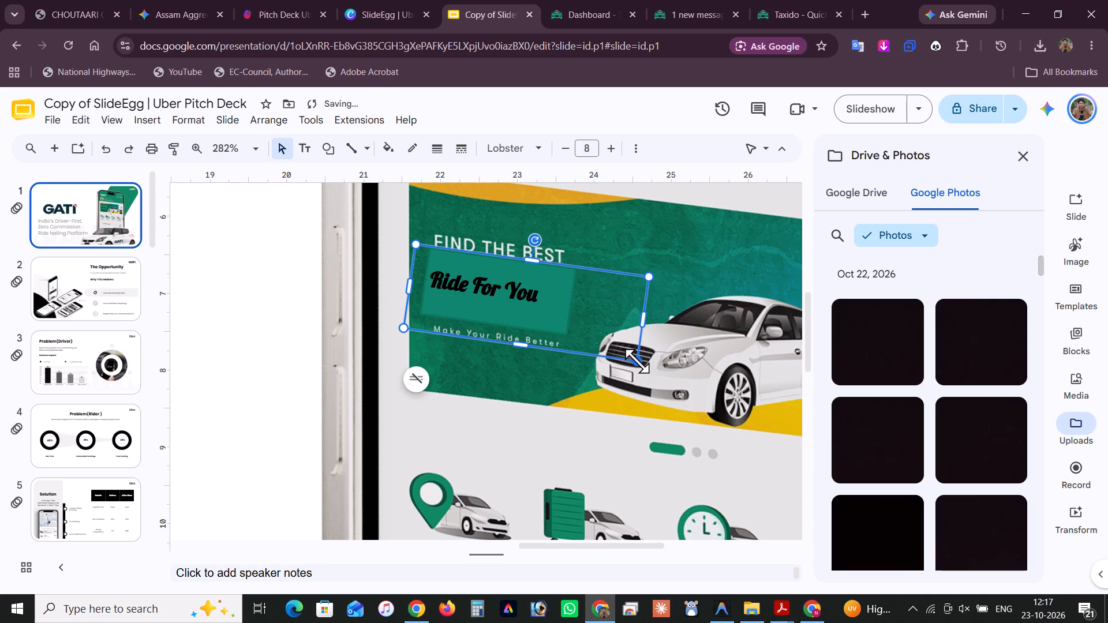
{"action": "left_click", "coordinate": [508, 300]}
{"action": "triple_click", "coordinate": [508, 300]}
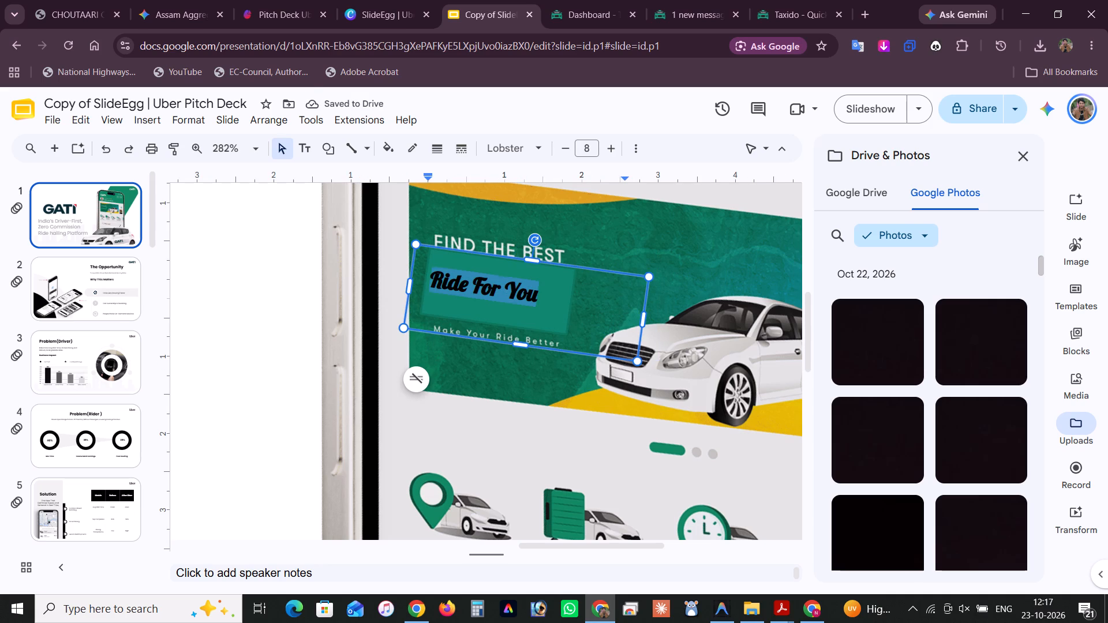
{"action": "triple_click", "coordinate": [613, 149]}
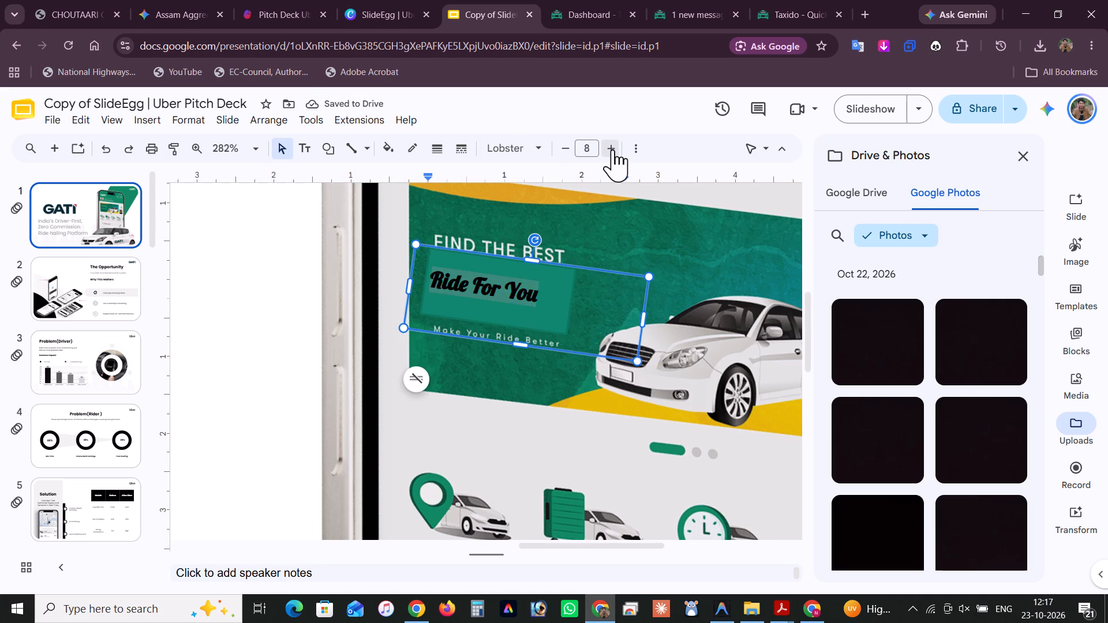
{"action": "left_click", "coordinate": [568, 152]}
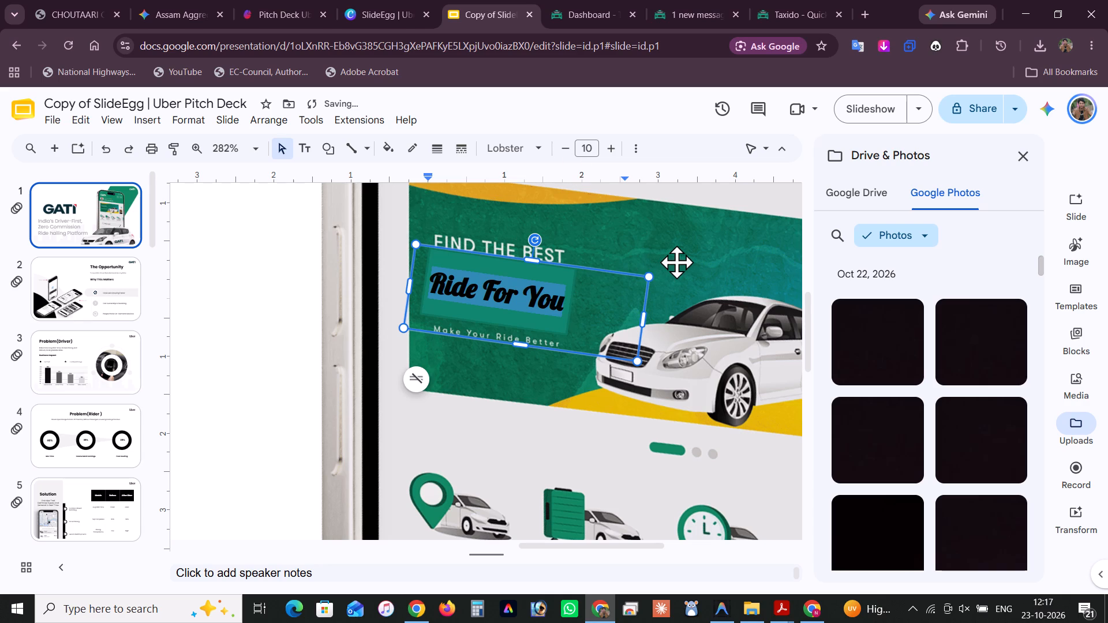
{"action": "left_click", "coordinate": [676, 262]}
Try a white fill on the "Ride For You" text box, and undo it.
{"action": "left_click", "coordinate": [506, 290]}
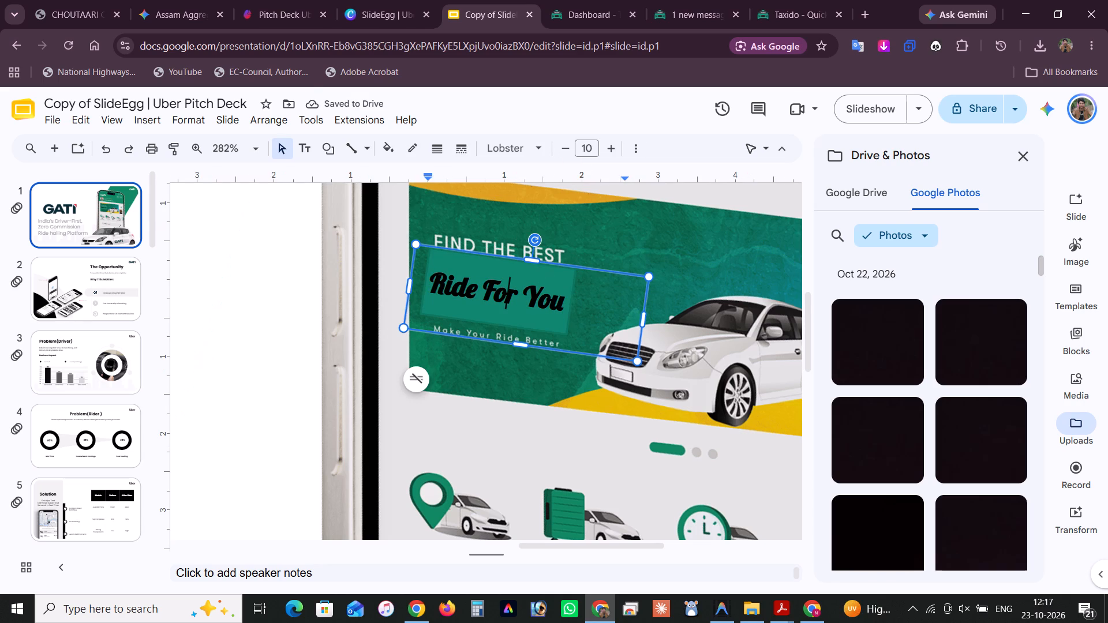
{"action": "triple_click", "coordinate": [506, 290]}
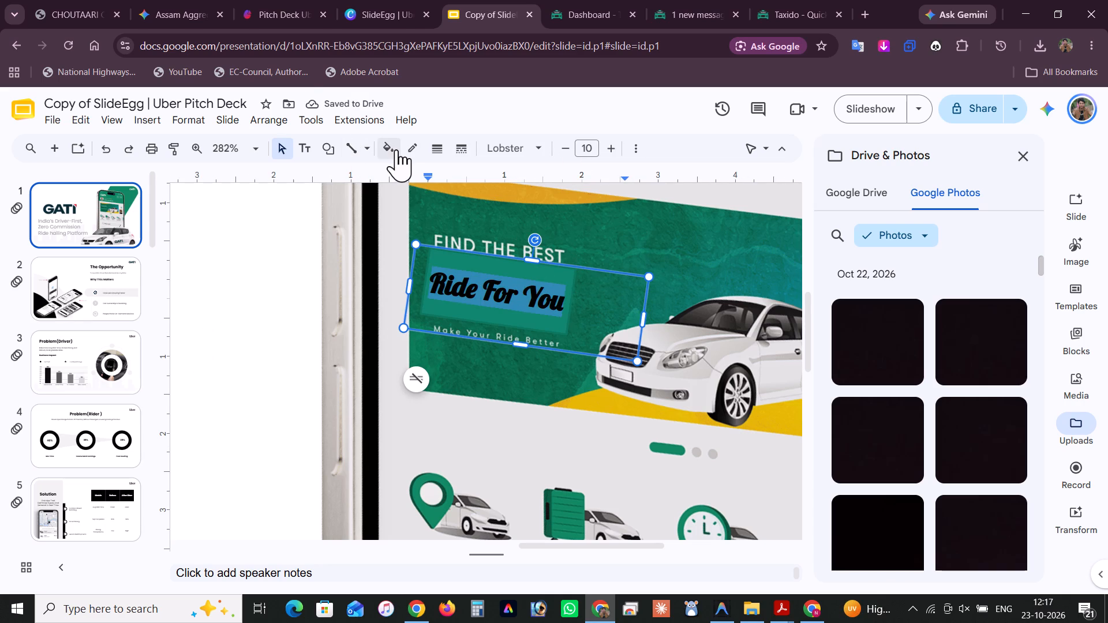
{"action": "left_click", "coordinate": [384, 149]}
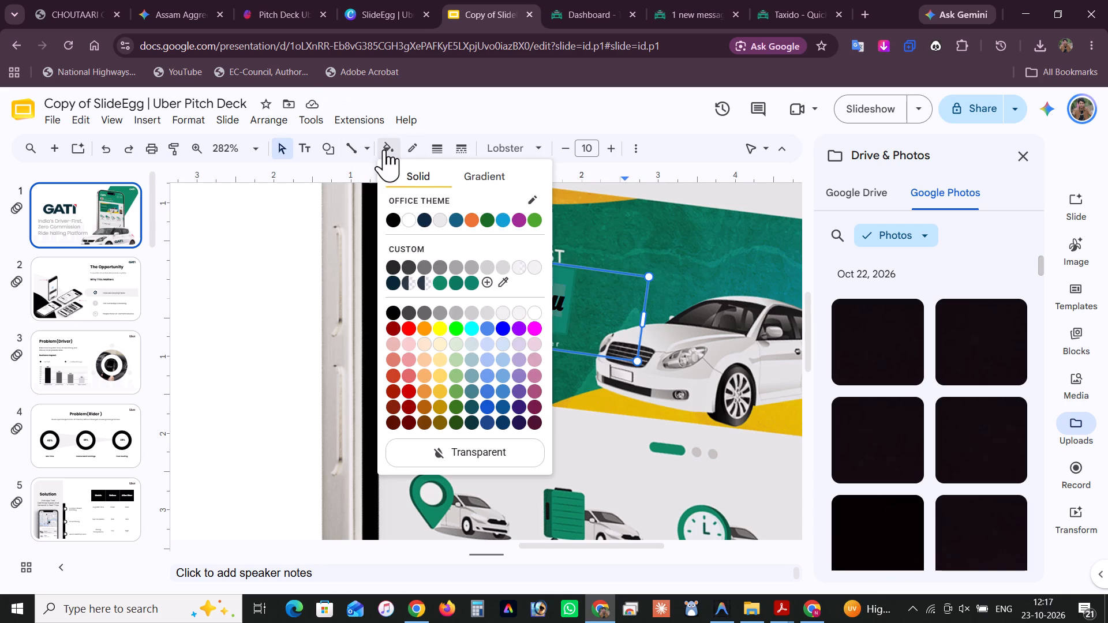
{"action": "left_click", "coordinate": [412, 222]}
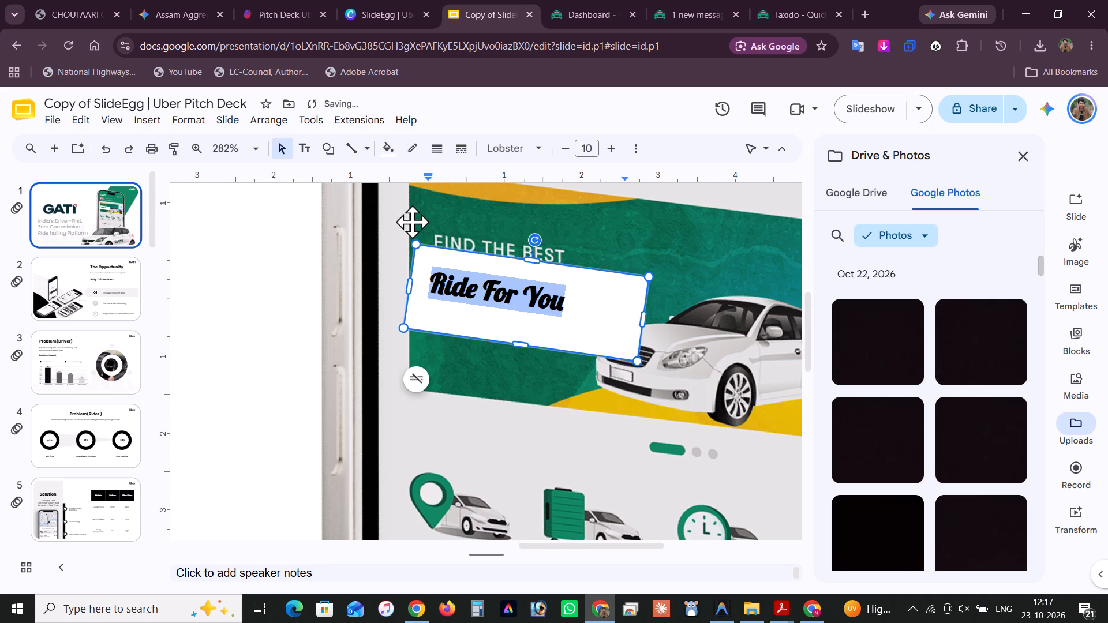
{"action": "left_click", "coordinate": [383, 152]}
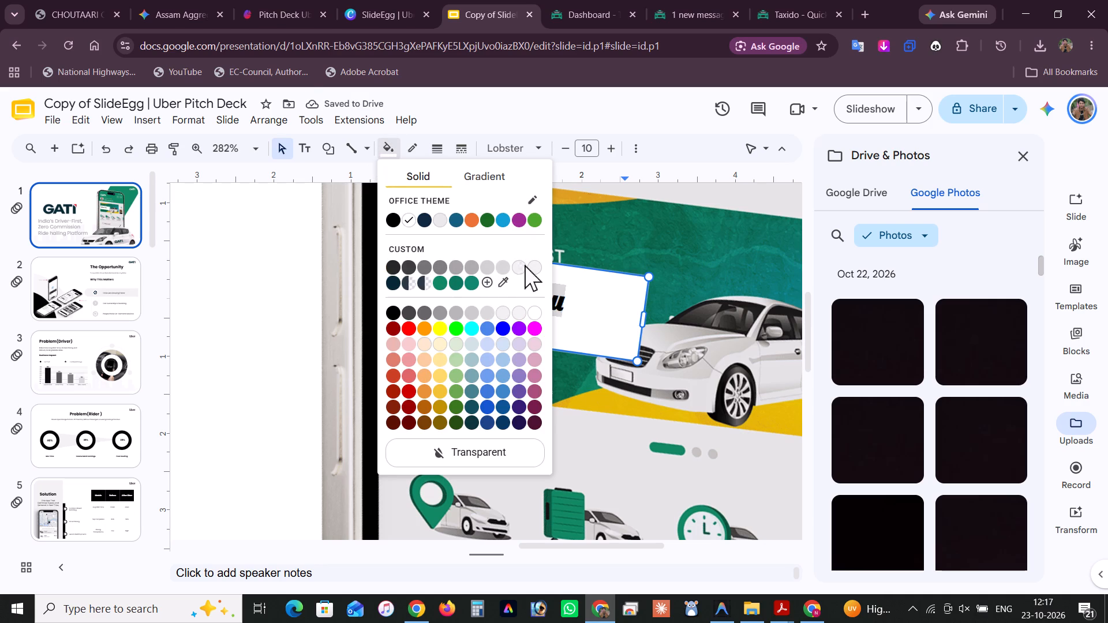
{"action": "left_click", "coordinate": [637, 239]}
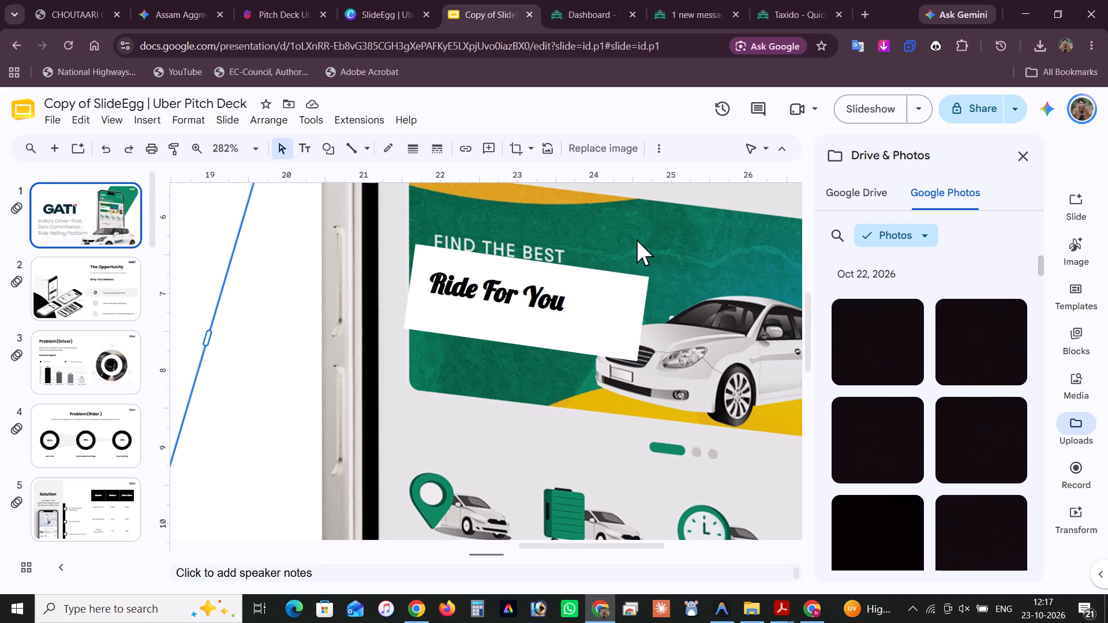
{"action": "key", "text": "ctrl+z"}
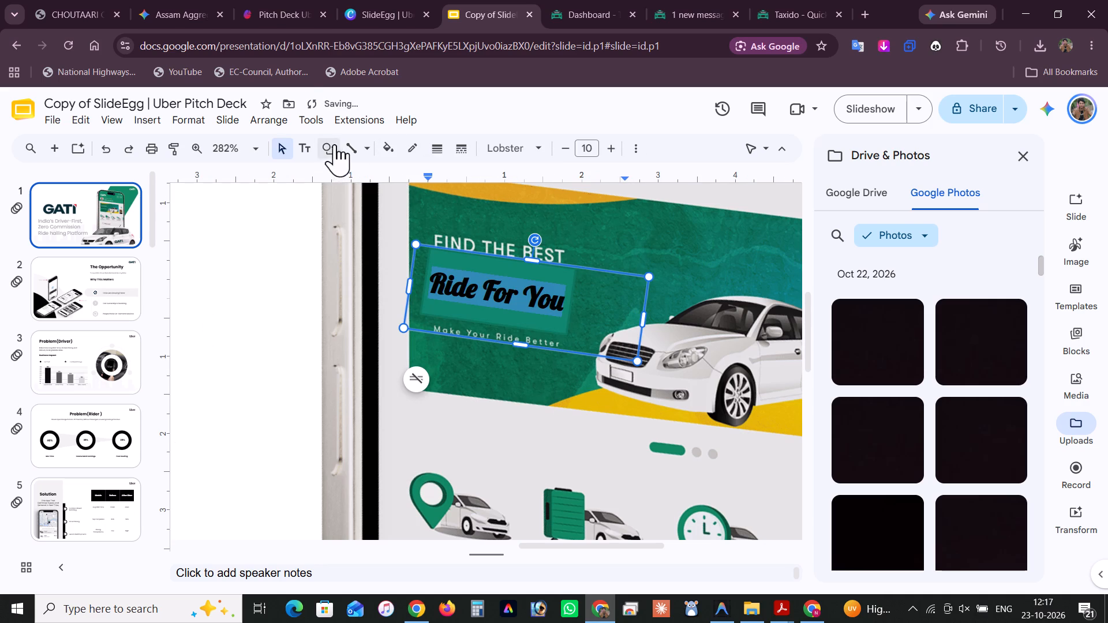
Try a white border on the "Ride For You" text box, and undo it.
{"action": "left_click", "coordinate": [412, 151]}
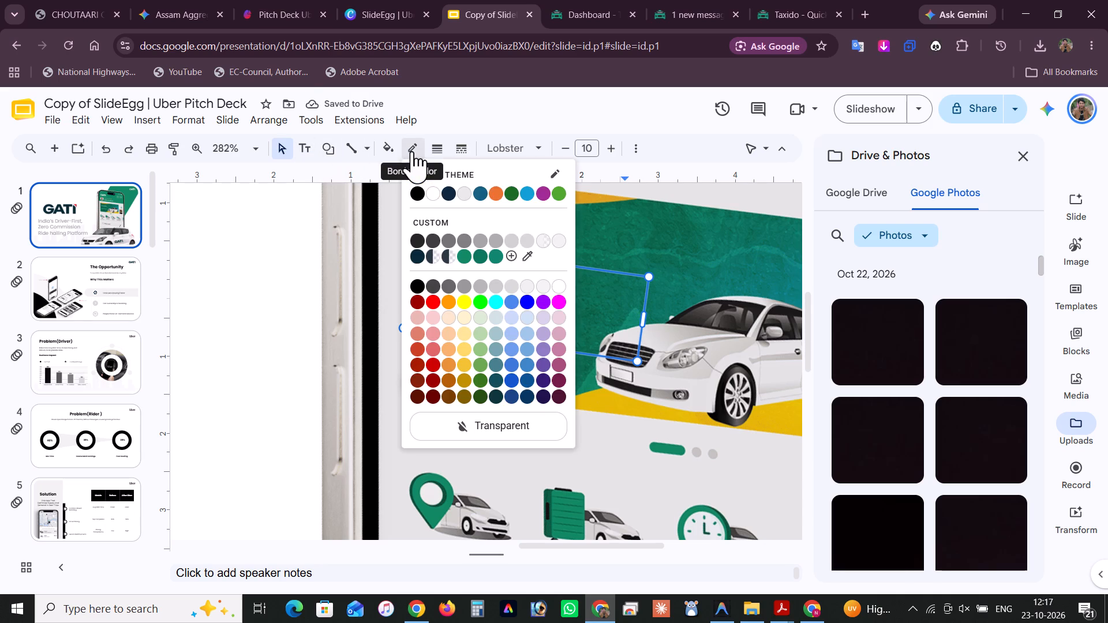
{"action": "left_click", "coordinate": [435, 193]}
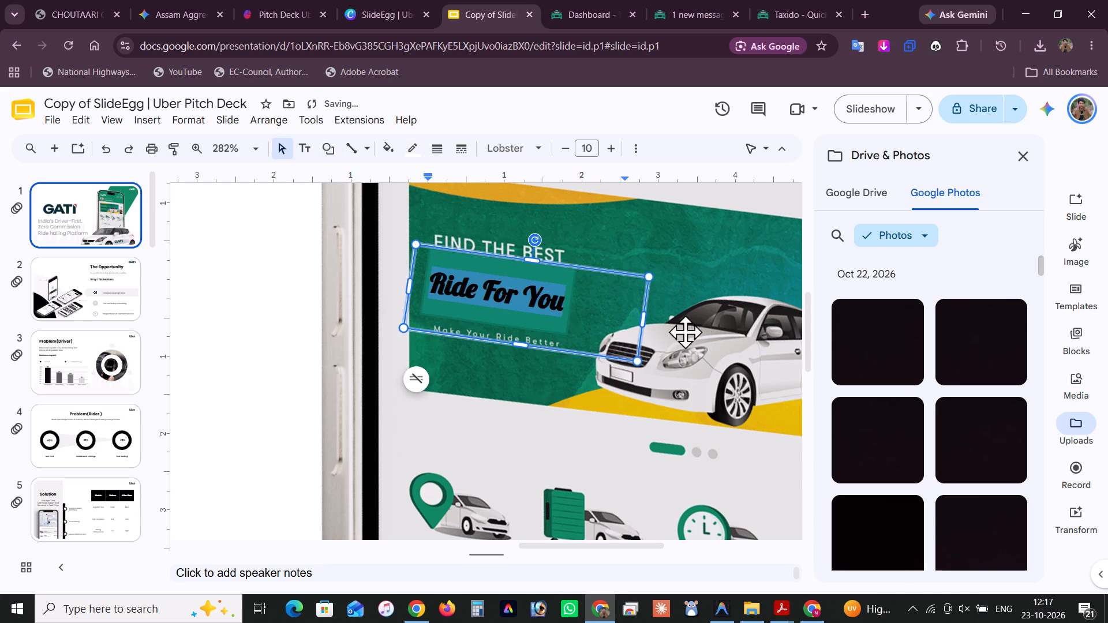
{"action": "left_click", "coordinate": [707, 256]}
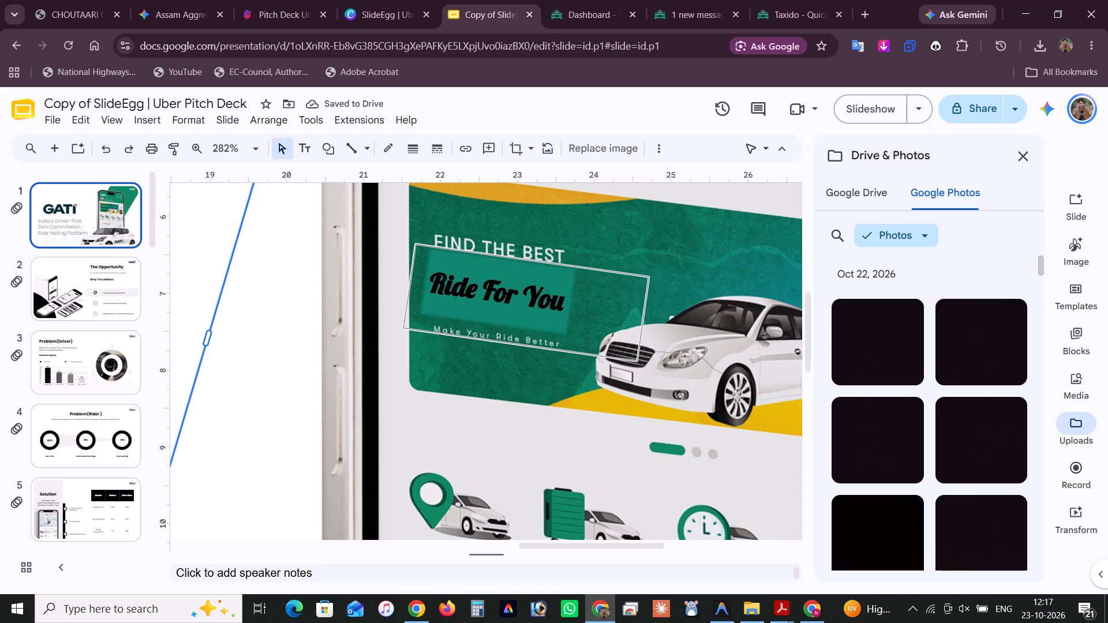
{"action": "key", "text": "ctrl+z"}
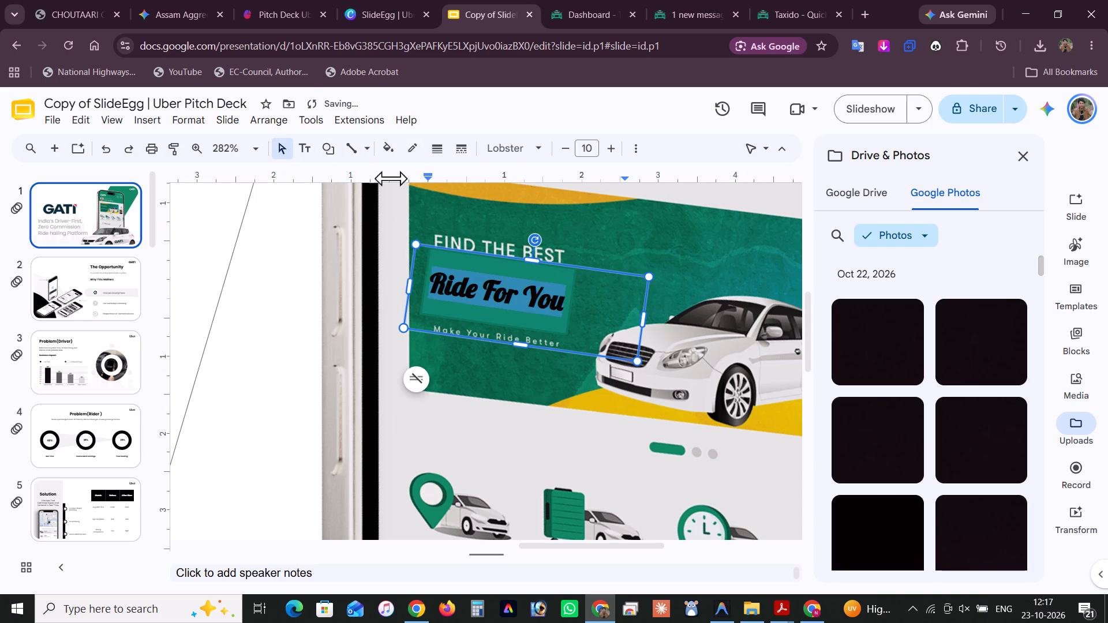
Change the text colour of "Ride For You" on the phone banner to white.
{"action": "left_click", "coordinate": [532, 305]}
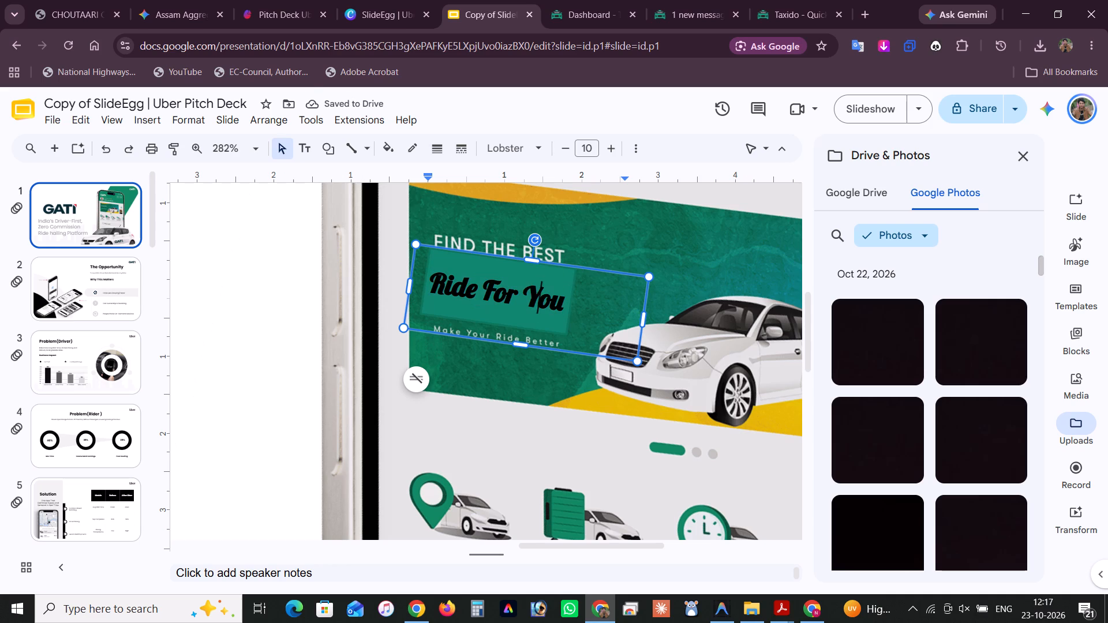
{"action": "double_click", "coordinate": [532, 305]}
{"action": "triple_click", "coordinate": [532, 305]}
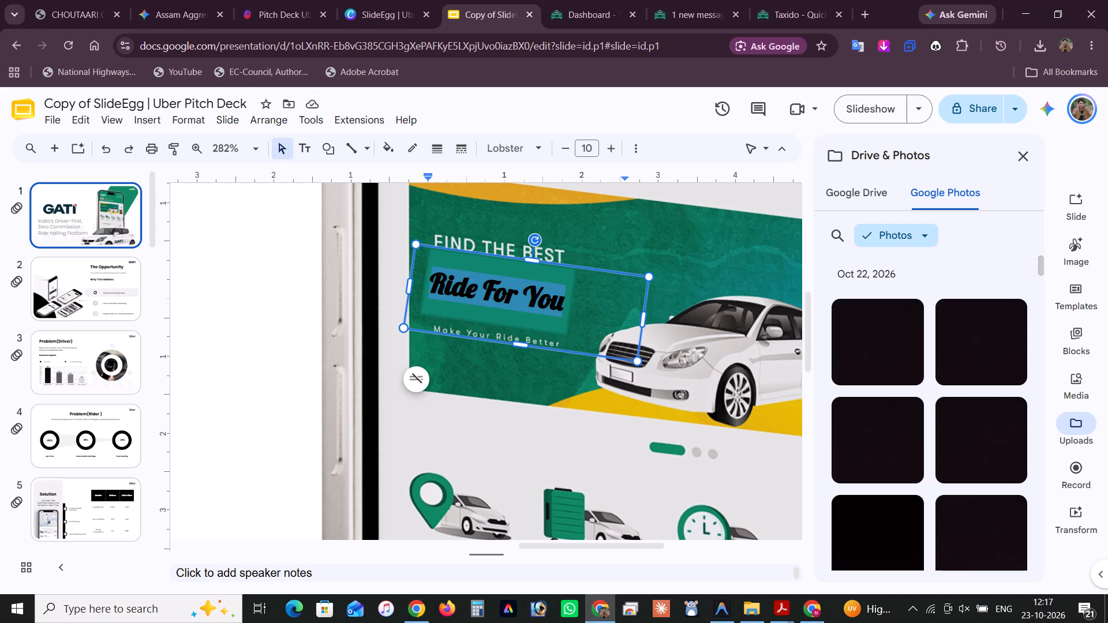
{"action": "left_click", "coordinate": [641, 144]}
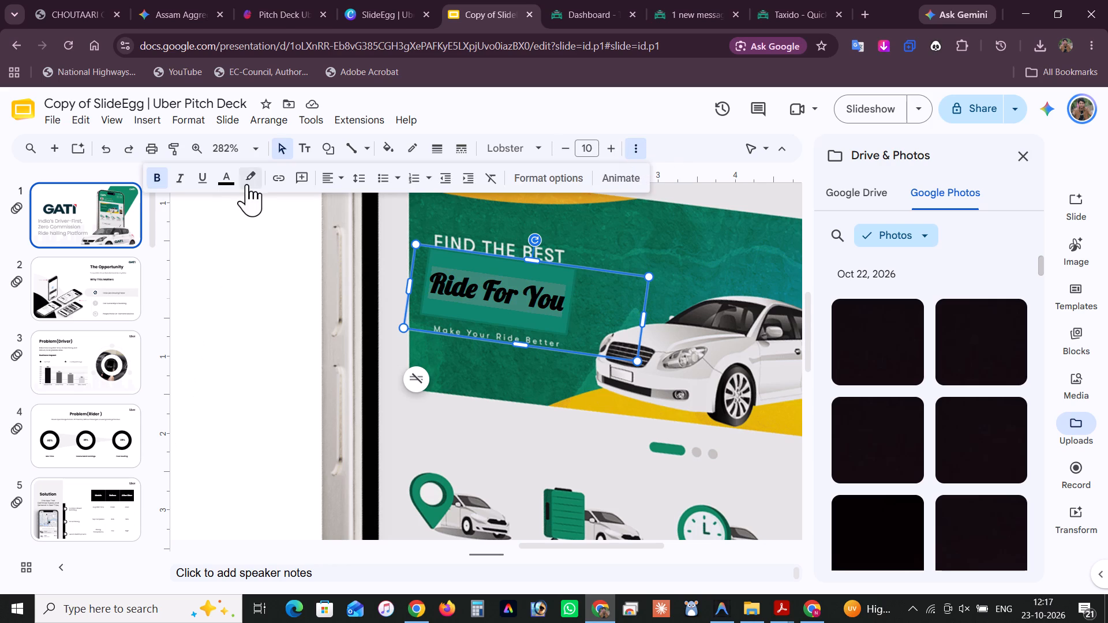
{"action": "left_click", "coordinate": [229, 178]}
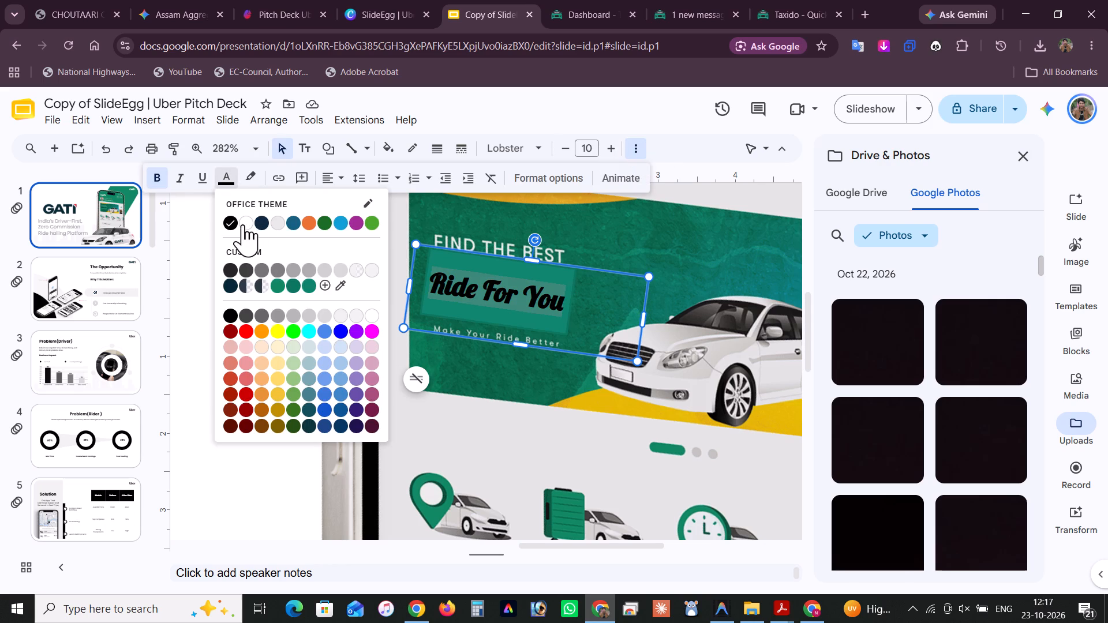
{"action": "left_click", "coordinate": [243, 224]}
{"action": "left_click", "coordinate": [616, 253]}
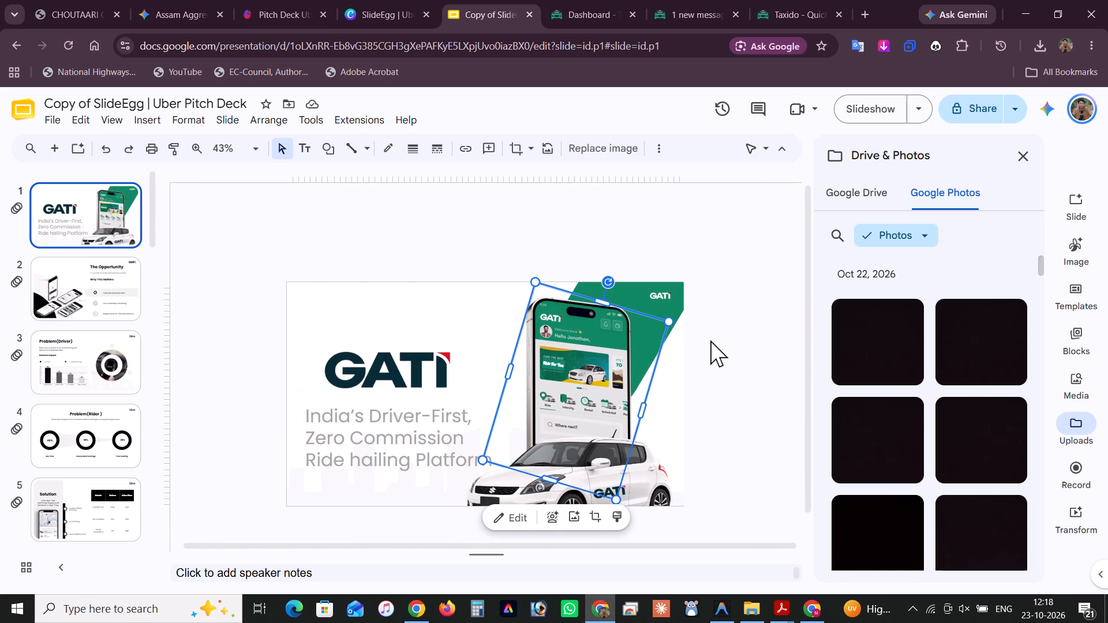
Look over the cover slide, "The Opportunity" and "Problem(Driver)" slides, returning to the cover to check its layout.
{"action": "scroll", "coordinate": [709, 400], "scroll_direction": "down", "scroll_amount": 1}
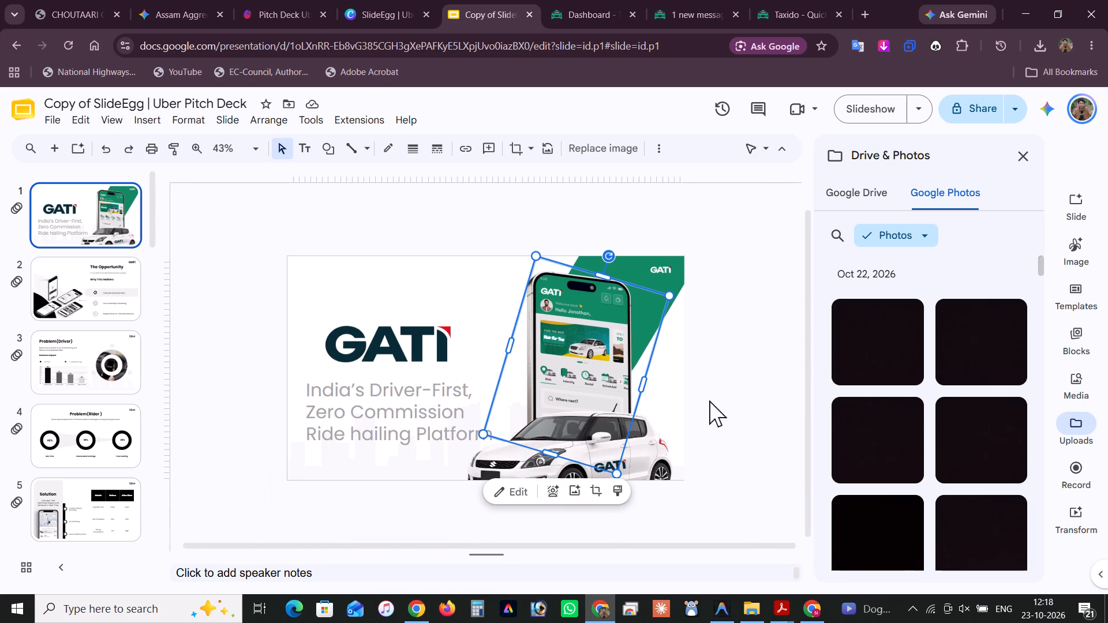
{"action": "scroll", "coordinate": [709, 400], "scroll_direction": "down", "scroll_amount": 3}
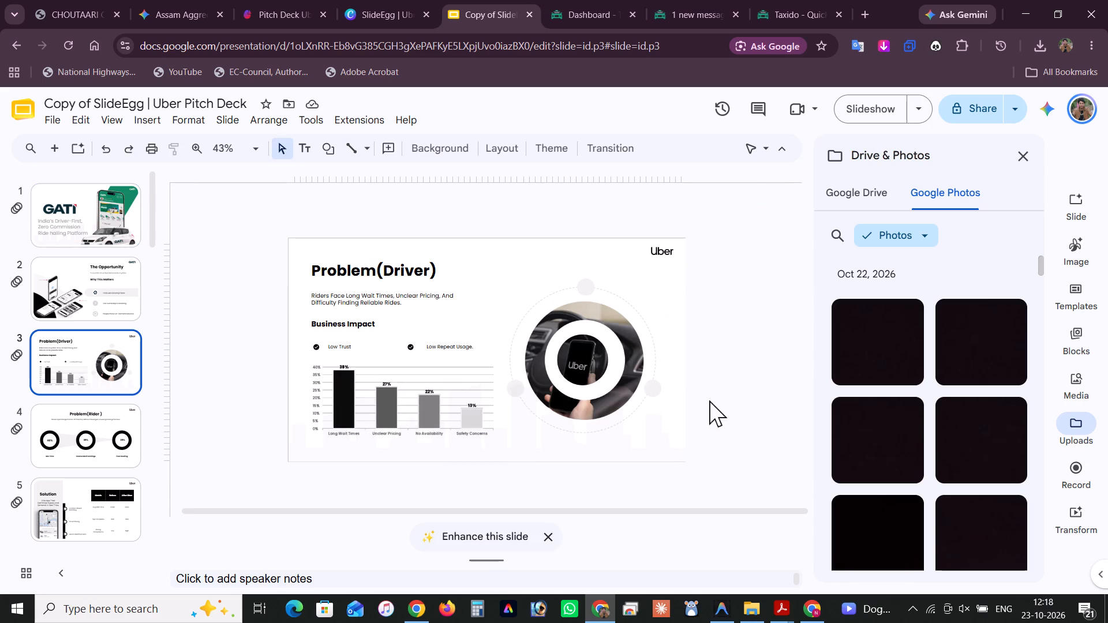
{"action": "scroll", "coordinate": [709, 400], "scroll_direction": "up", "scroll_amount": 1}
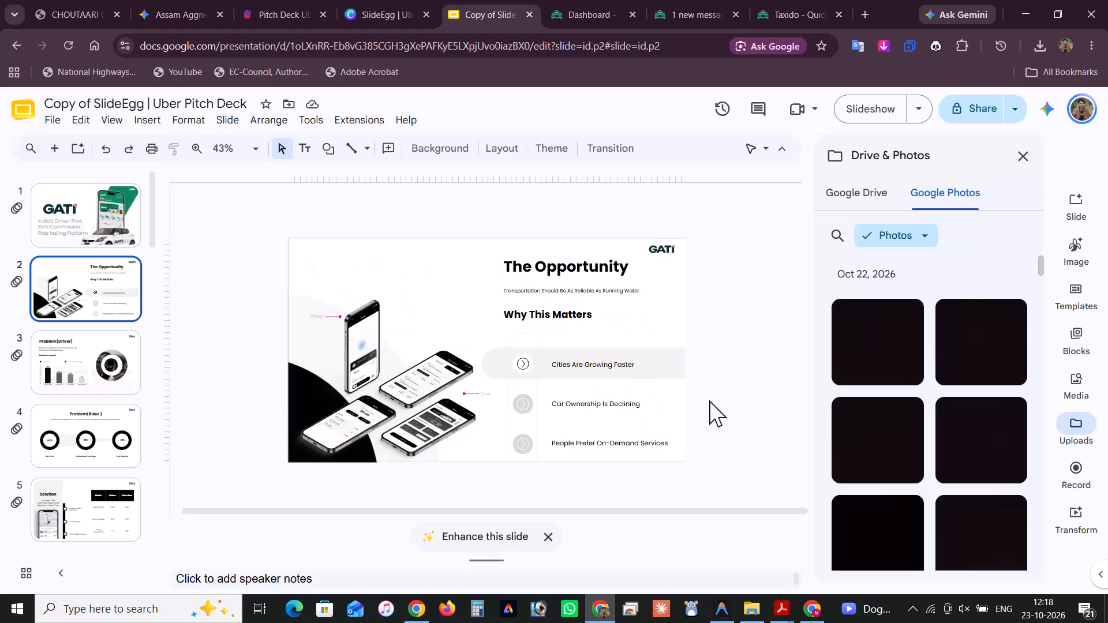
{"action": "scroll", "coordinate": [709, 400], "scroll_direction": "up", "scroll_amount": 3}
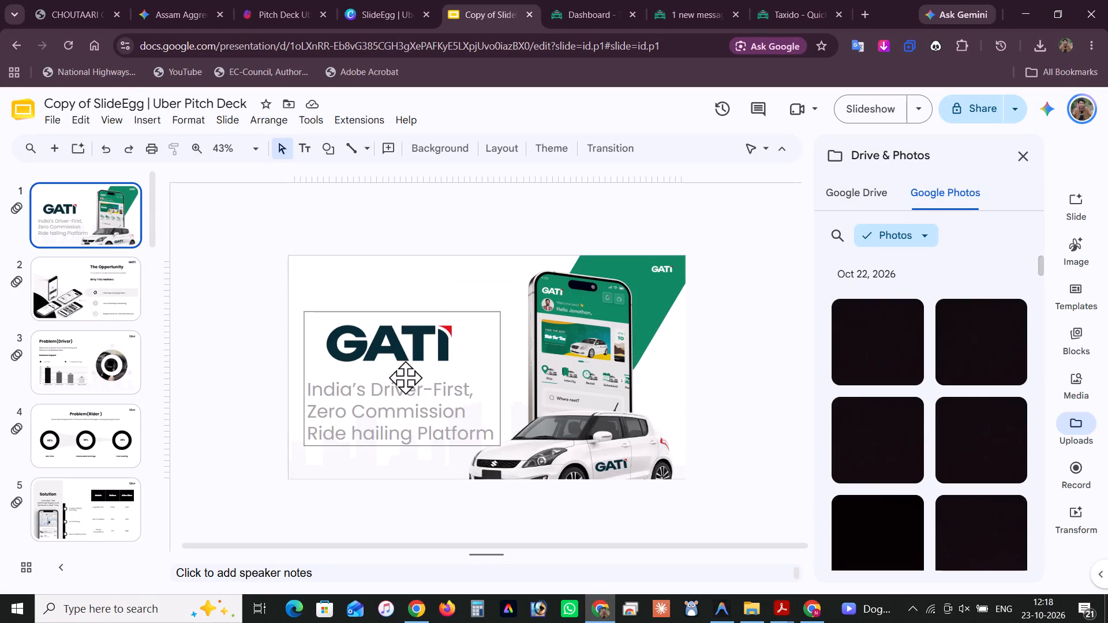
{"action": "left_click", "coordinate": [742, 358]}
{"action": "left_click", "coordinate": [386, 335]}
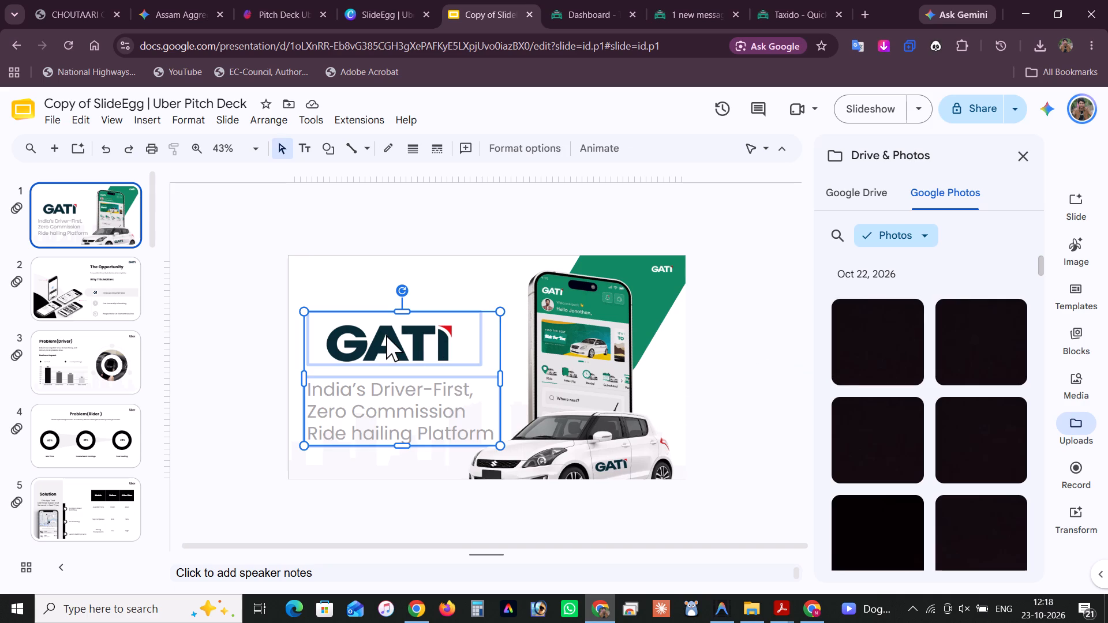
{"action": "left_click", "coordinate": [783, 336]}
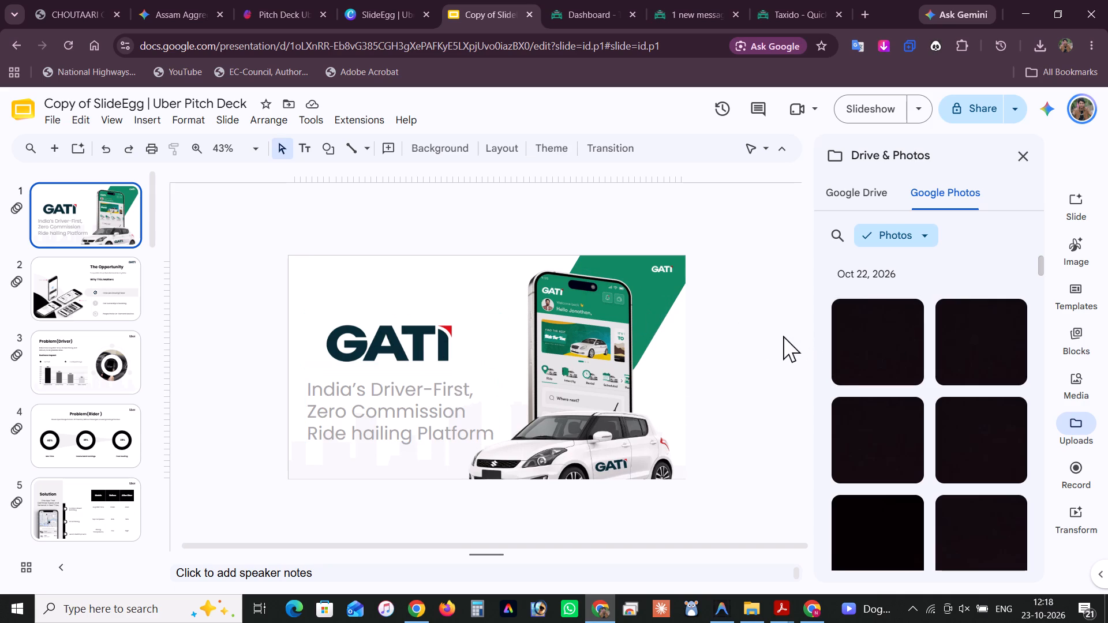
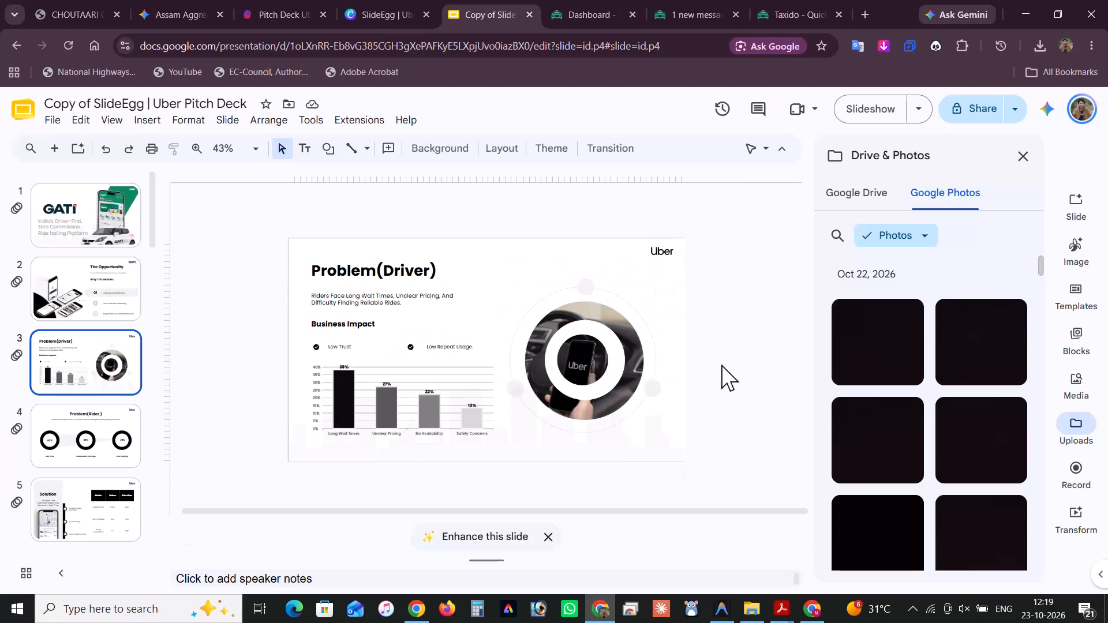
Return to the second slide and select the whole title text "The Opportunity" for editing.
{"action": "scroll", "coordinate": [721, 365], "scroll_direction": "up", "scroll_amount": 2}
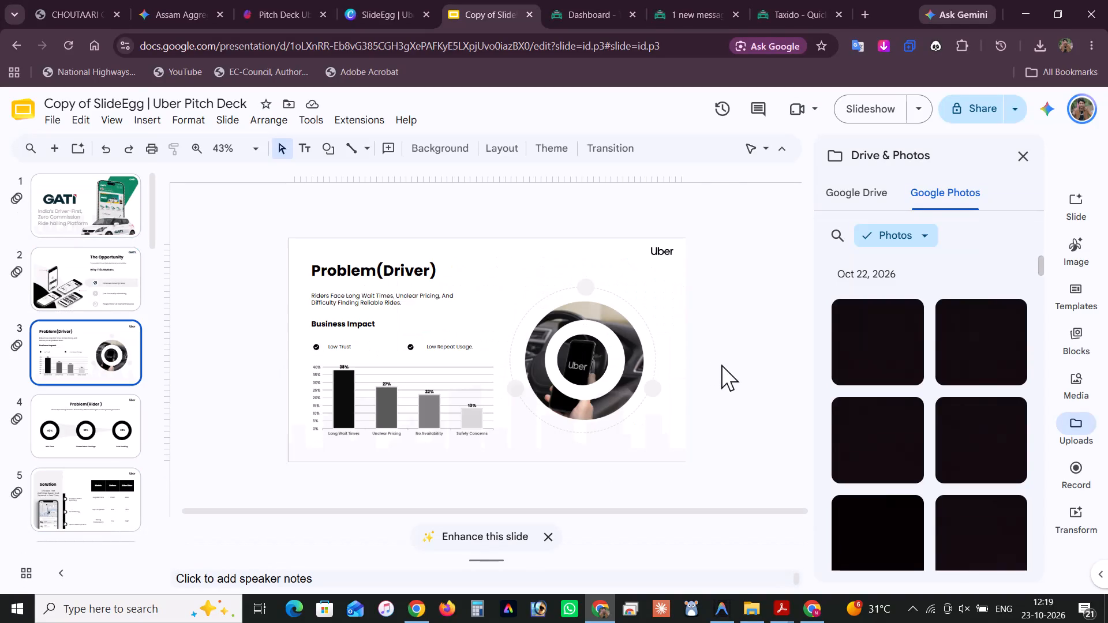
{"action": "scroll", "coordinate": [721, 365], "scroll_direction": "up", "scroll_amount": 1}
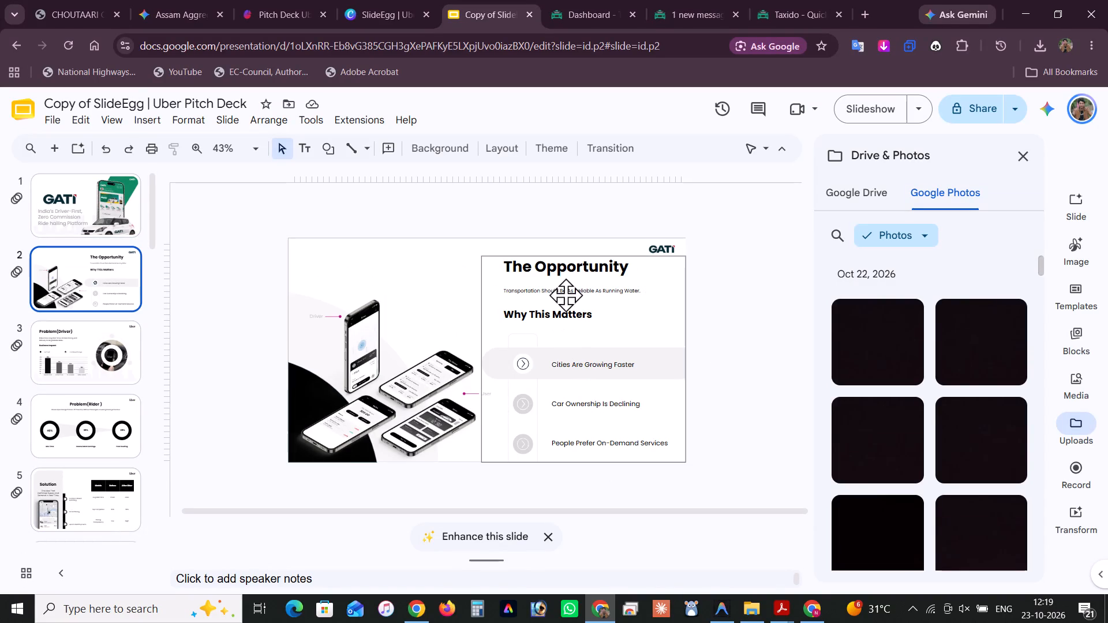
{"action": "triple_click", "coordinate": [573, 269]}
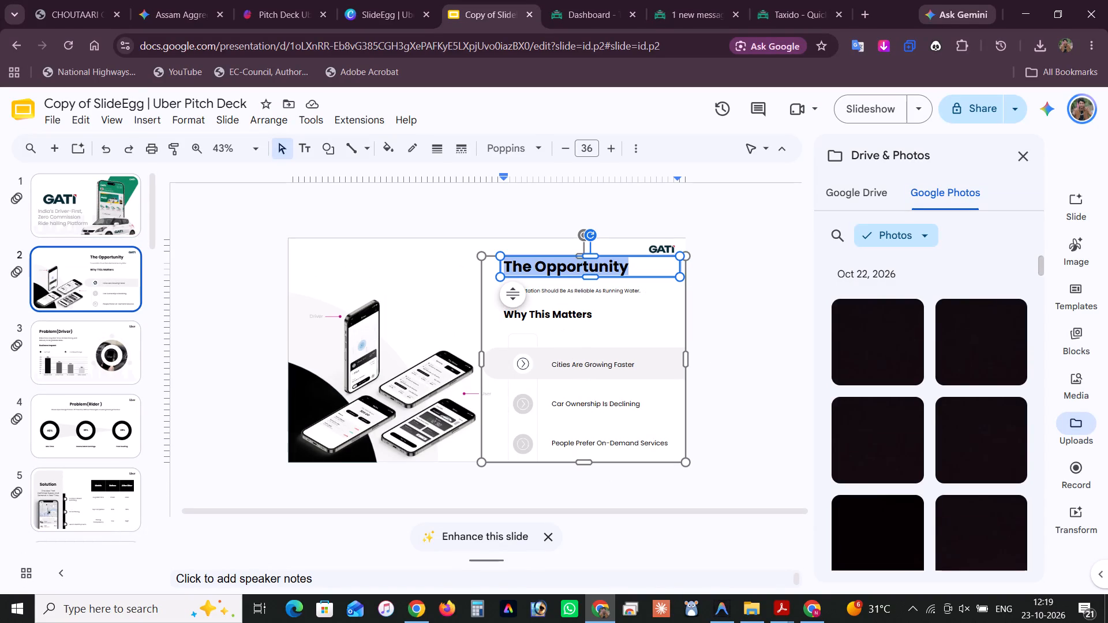
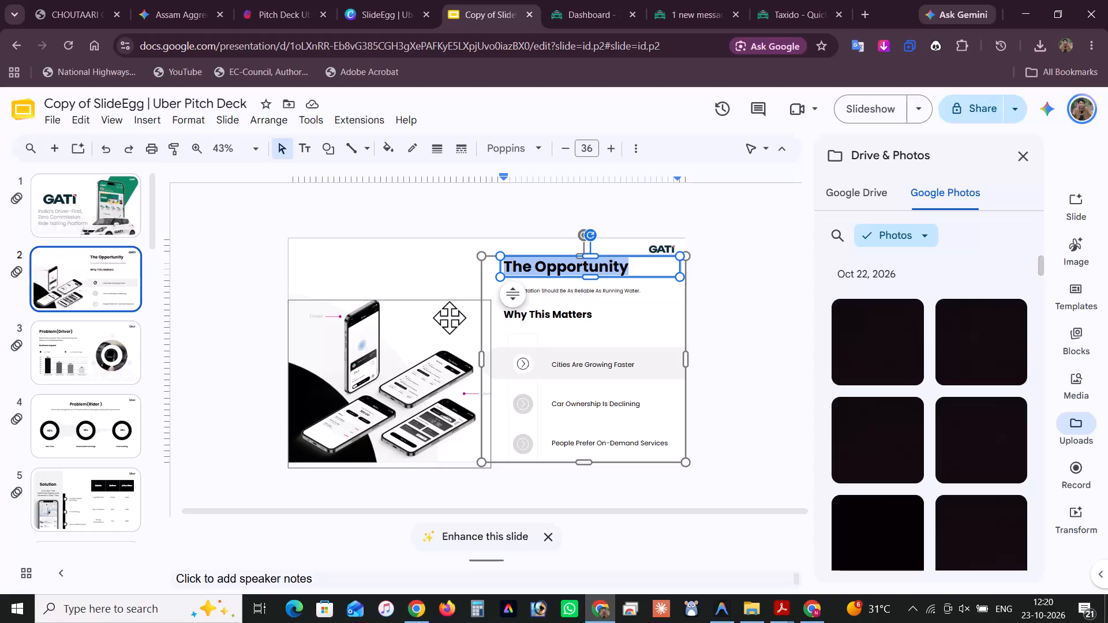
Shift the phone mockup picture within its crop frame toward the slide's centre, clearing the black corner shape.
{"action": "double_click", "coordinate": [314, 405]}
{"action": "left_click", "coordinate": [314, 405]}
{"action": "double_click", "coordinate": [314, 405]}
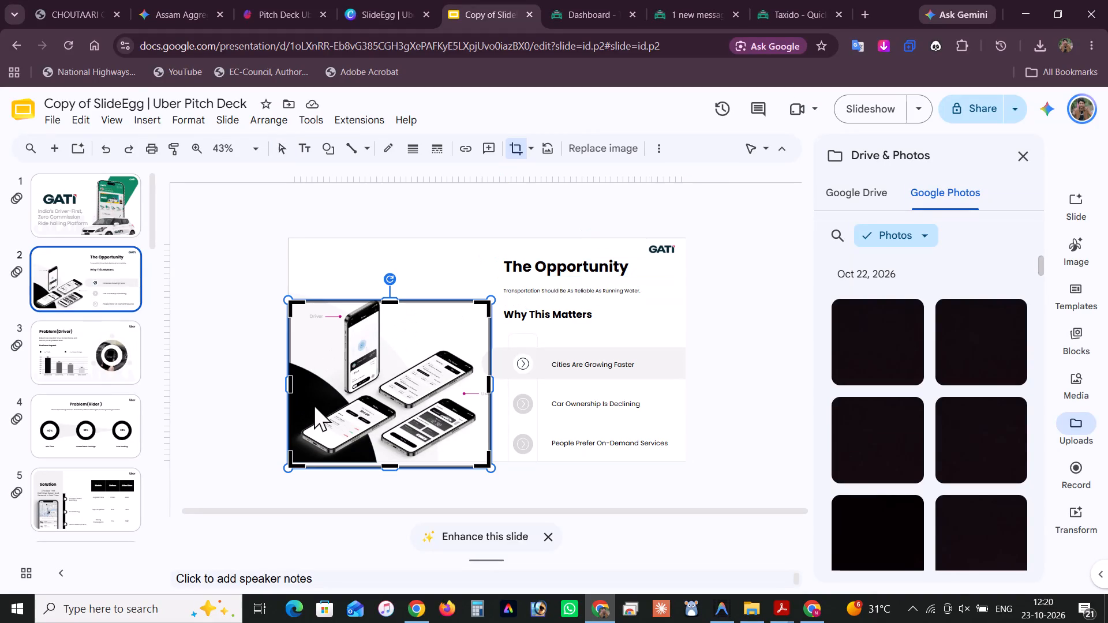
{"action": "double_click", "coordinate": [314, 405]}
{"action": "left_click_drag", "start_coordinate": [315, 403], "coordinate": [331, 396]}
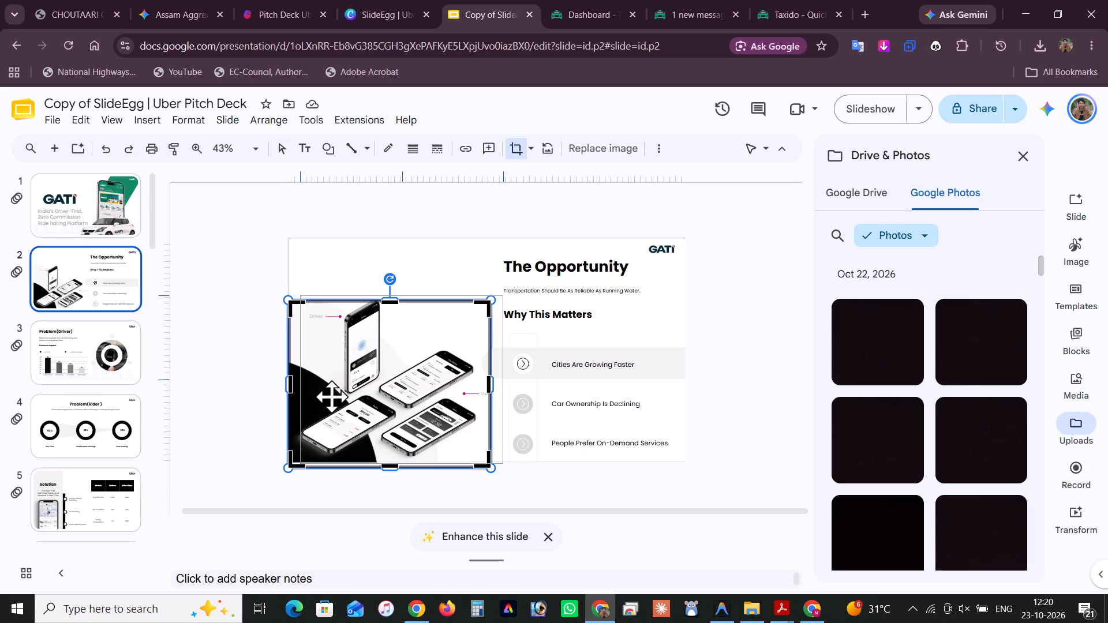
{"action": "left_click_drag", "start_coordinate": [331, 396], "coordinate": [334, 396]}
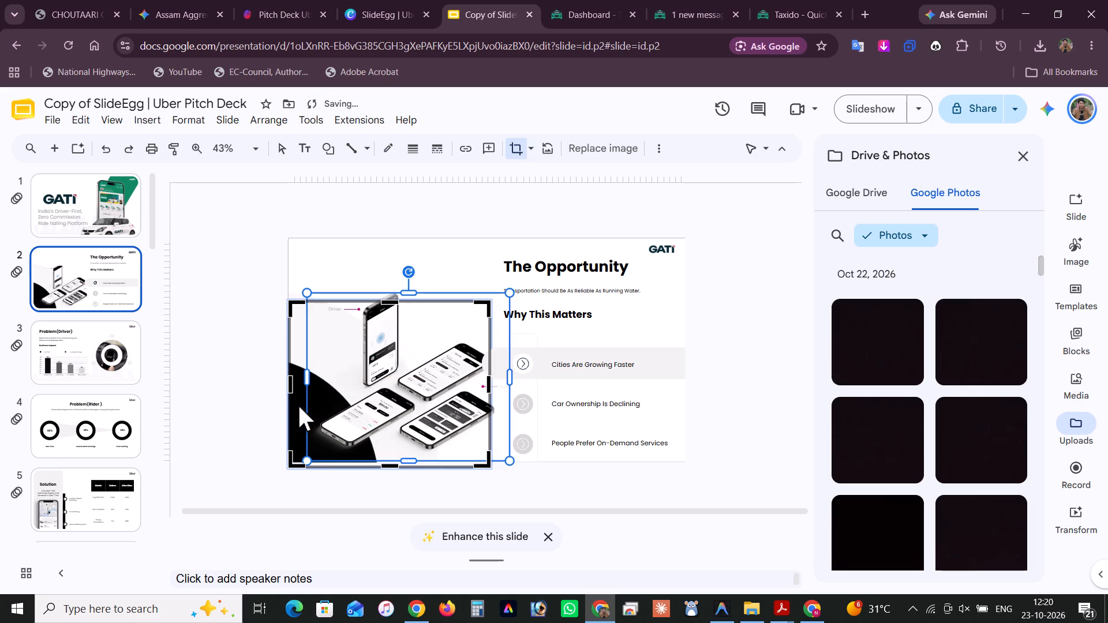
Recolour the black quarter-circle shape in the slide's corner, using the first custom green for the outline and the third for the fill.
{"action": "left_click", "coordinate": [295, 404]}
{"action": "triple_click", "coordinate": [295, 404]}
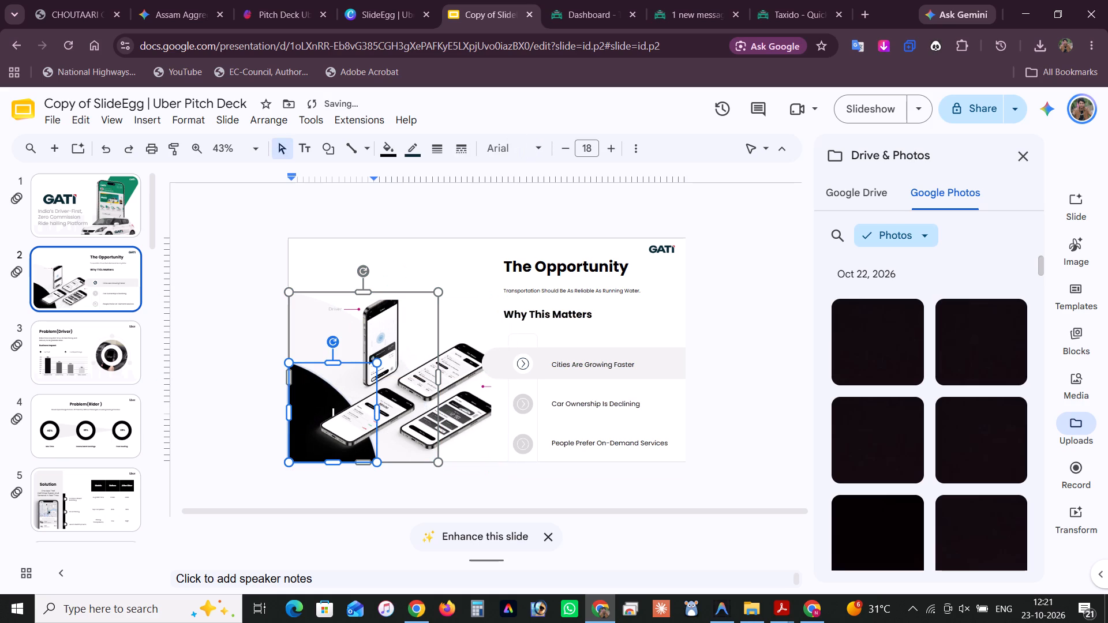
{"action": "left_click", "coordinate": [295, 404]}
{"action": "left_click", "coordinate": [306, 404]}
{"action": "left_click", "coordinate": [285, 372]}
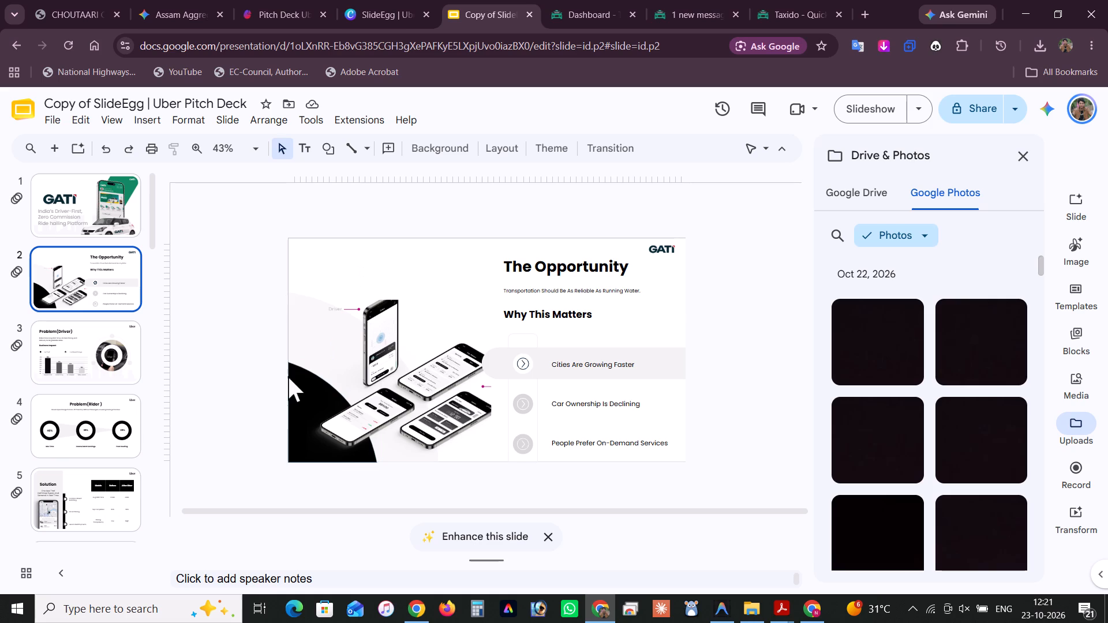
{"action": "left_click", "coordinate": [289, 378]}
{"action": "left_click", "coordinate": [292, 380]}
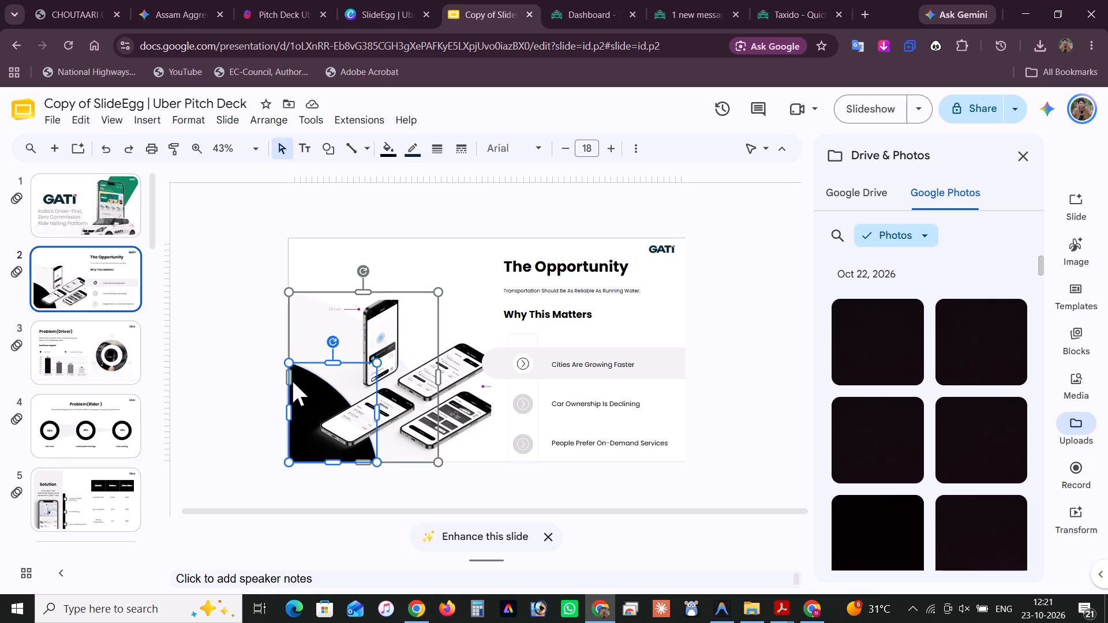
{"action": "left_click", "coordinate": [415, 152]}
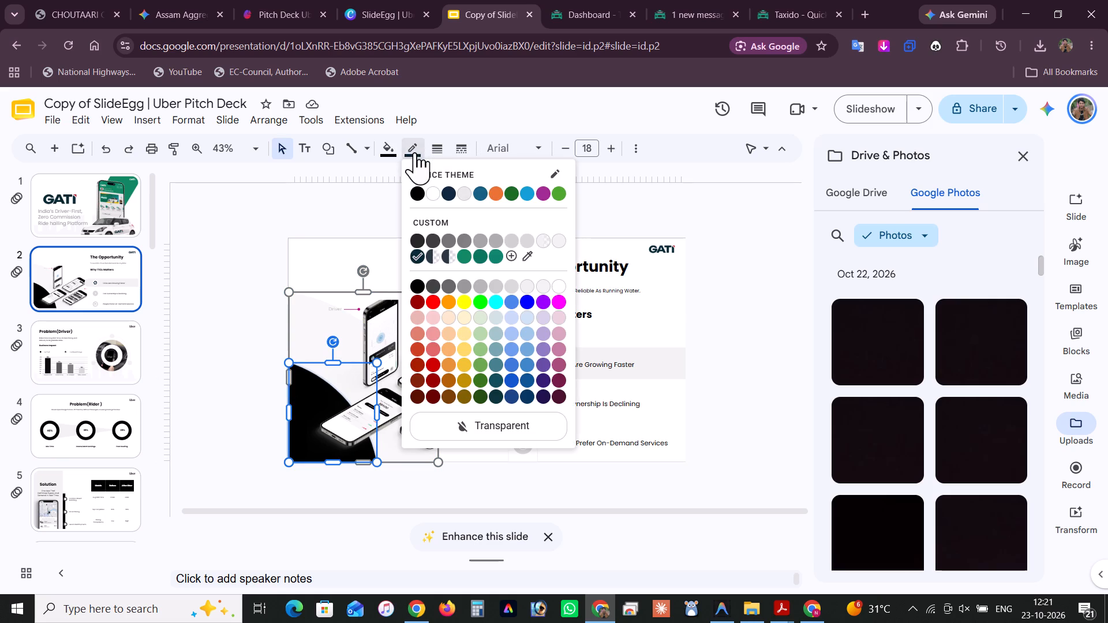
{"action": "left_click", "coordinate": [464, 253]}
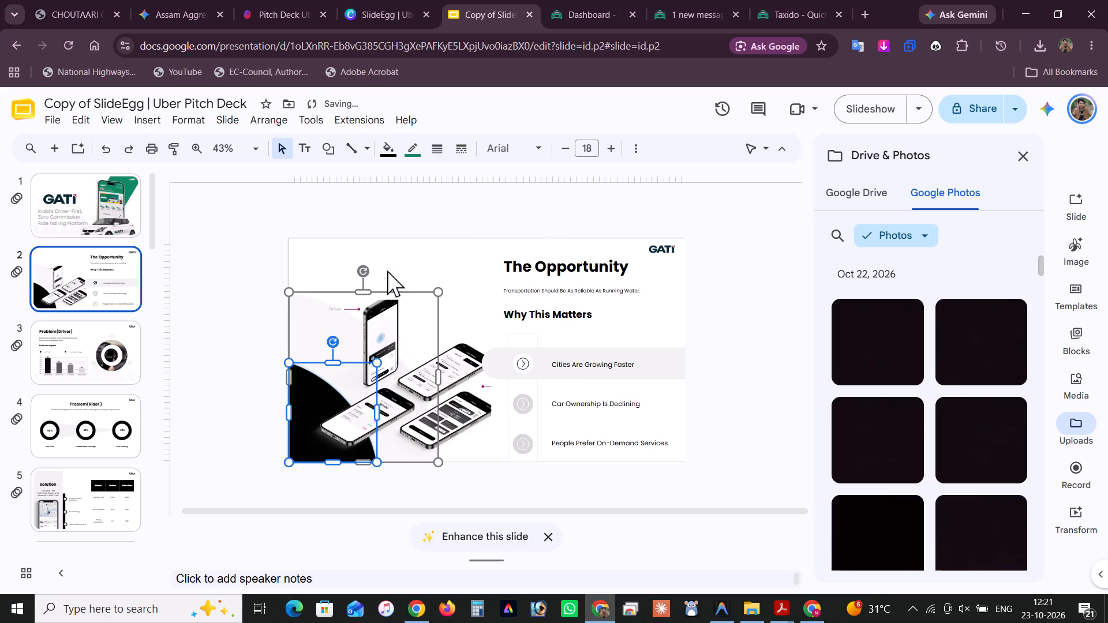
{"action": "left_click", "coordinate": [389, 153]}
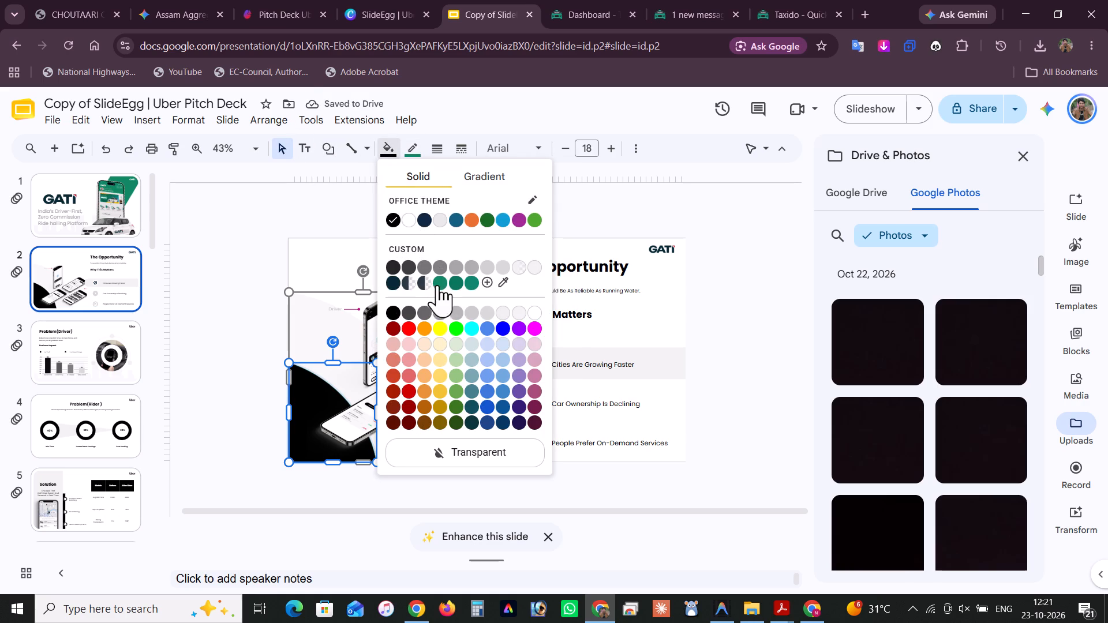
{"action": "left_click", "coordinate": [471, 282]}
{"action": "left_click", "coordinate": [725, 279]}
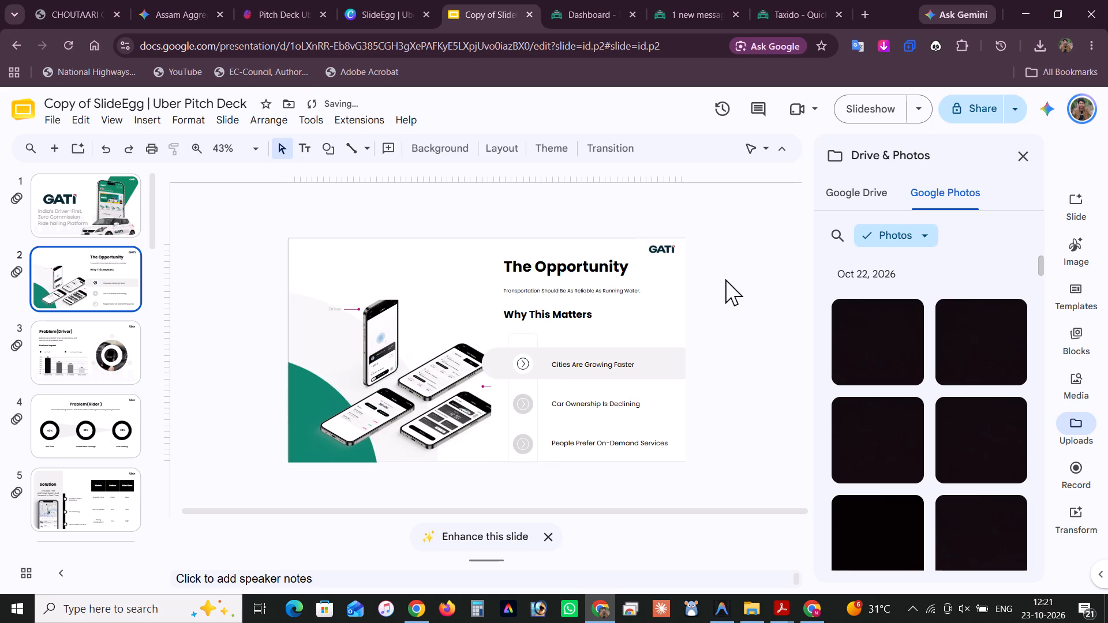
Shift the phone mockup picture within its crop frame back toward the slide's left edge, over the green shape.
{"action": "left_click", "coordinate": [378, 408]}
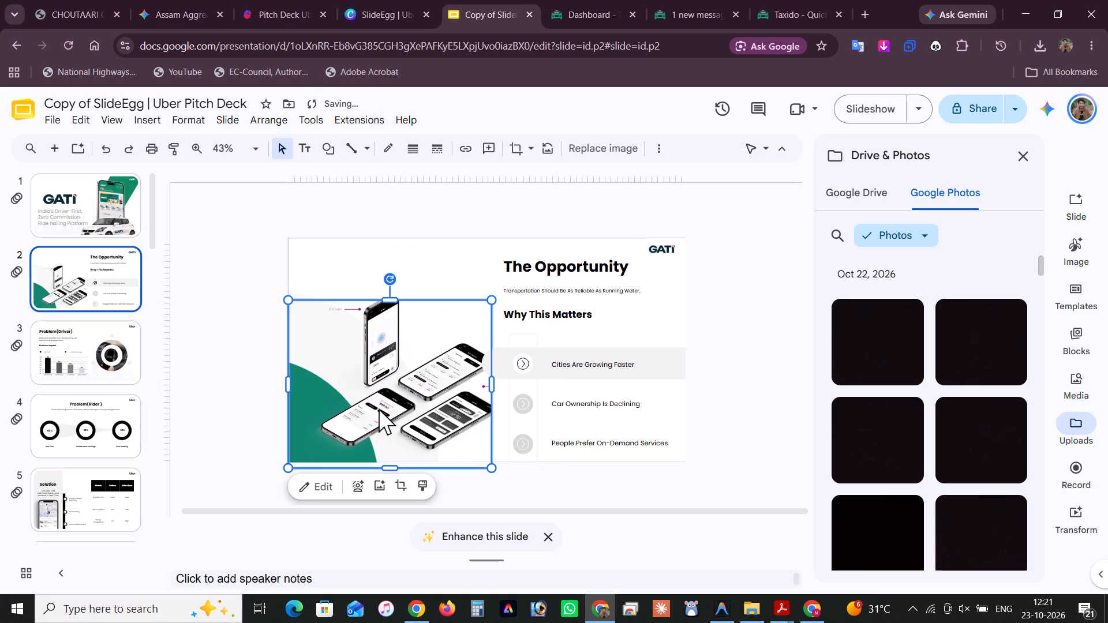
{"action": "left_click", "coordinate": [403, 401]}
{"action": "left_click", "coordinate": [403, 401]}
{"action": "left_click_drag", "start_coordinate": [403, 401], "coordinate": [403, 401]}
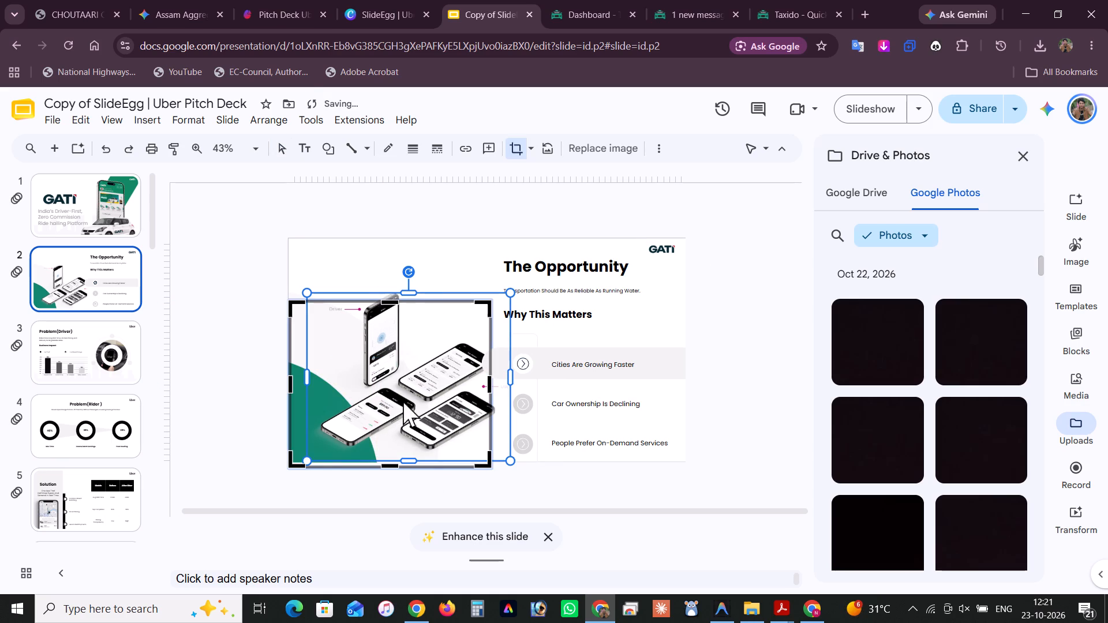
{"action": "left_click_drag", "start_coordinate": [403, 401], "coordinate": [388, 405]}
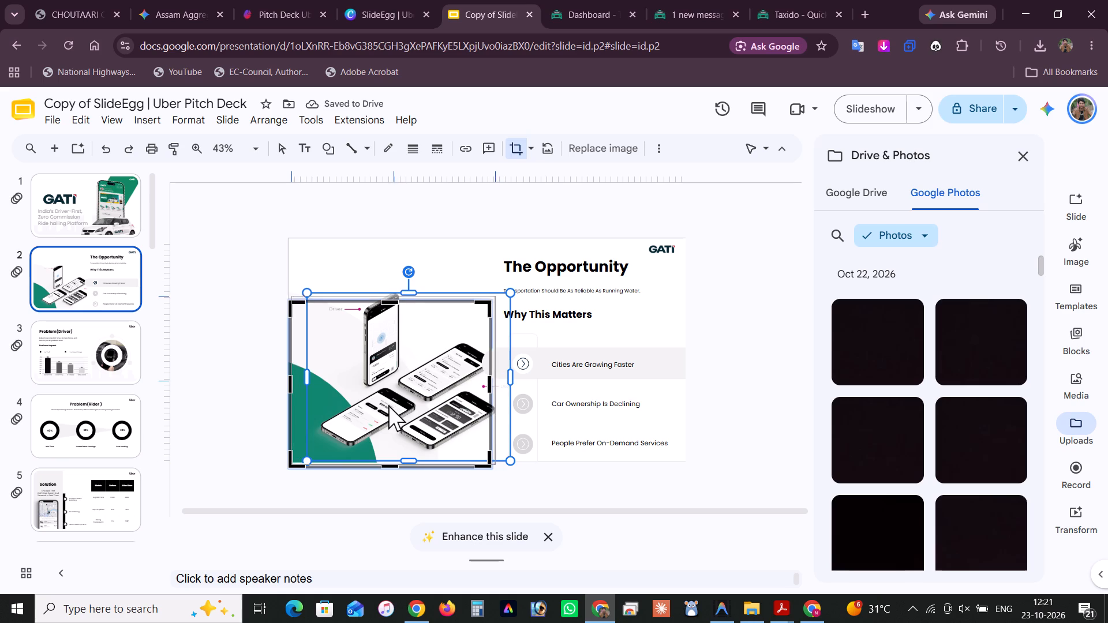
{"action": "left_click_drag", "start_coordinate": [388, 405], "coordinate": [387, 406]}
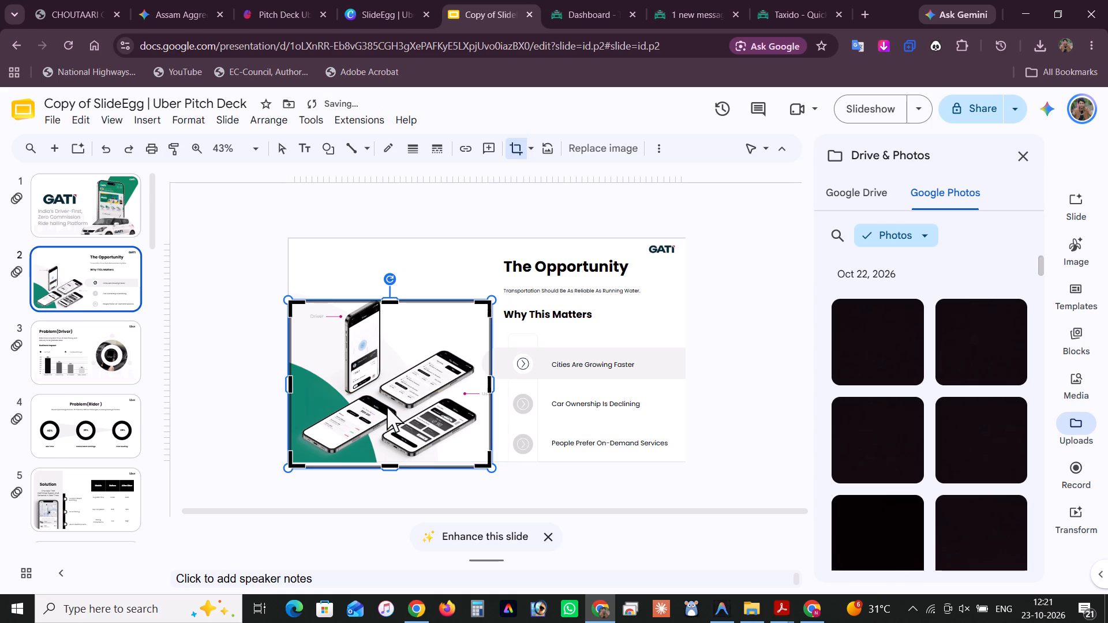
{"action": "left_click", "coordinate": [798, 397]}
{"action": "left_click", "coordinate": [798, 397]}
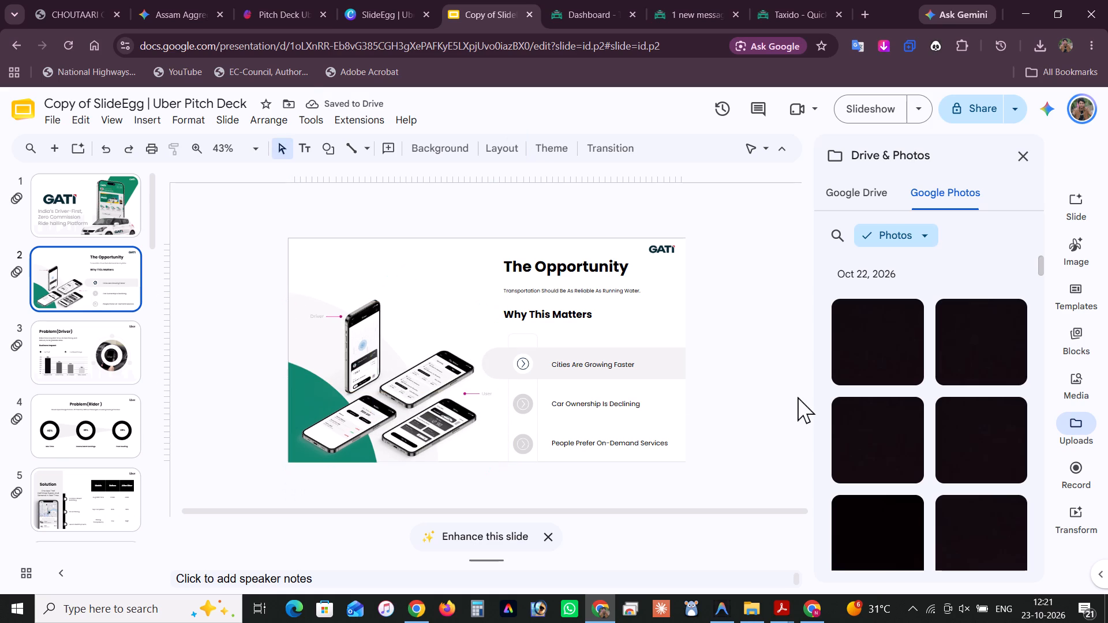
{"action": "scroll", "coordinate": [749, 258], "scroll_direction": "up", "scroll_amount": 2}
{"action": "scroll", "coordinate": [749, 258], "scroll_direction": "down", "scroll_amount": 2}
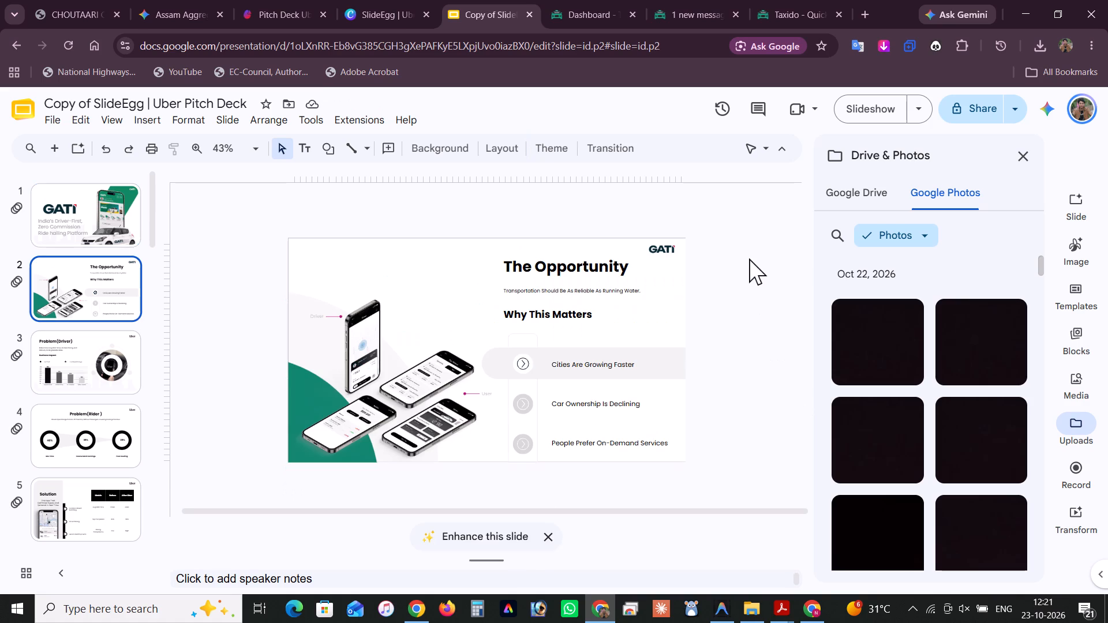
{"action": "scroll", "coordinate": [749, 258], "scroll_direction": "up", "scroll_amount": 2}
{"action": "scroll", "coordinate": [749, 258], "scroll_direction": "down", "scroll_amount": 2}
Move the phone mockup image toward the slide's centre to give access to the green corner shape.
{"action": "left_click_drag", "start_coordinate": [321, 395], "coordinate": [332, 395]}
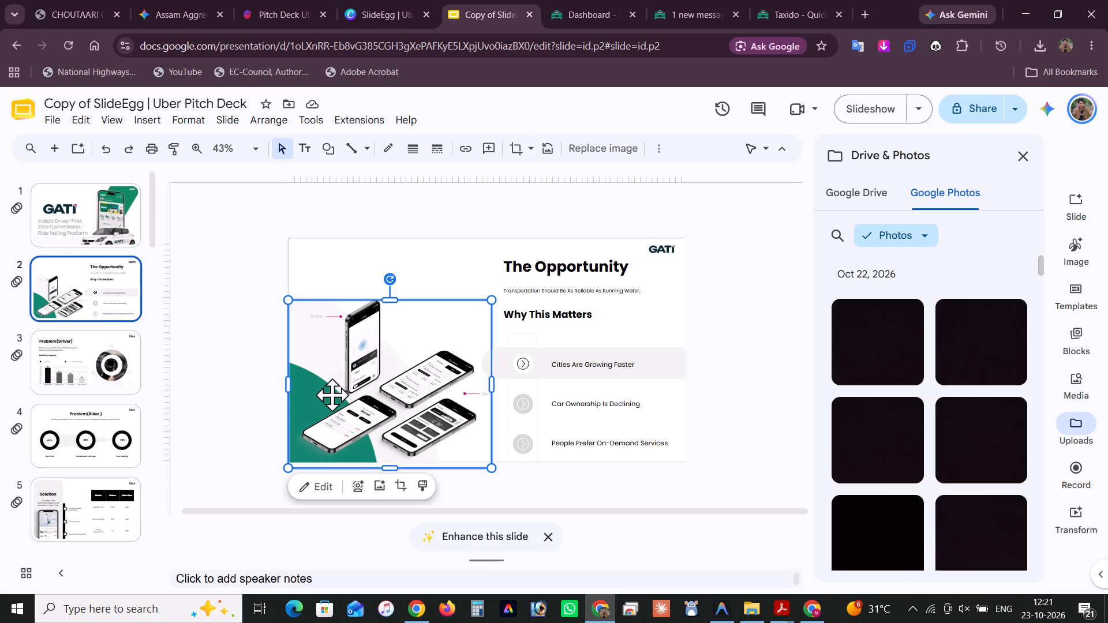
{"action": "left_click_drag", "start_coordinate": [332, 395], "coordinate": [358, 395]}
Change the green corner shape's outline to the third custom green and its fill to the first custom green.
{"action": "left_click", "coordinate": [301, 392]}
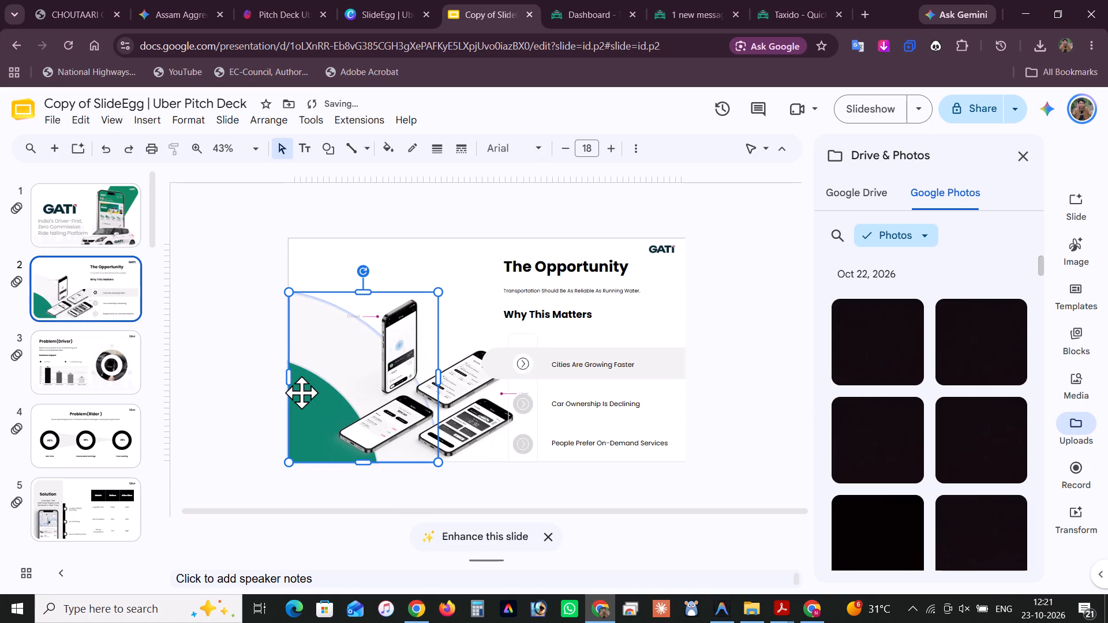
{"action": "left_click", "coordinate": [301, 392]}
{"action": "left_click", "coordinate": [414, 154]}
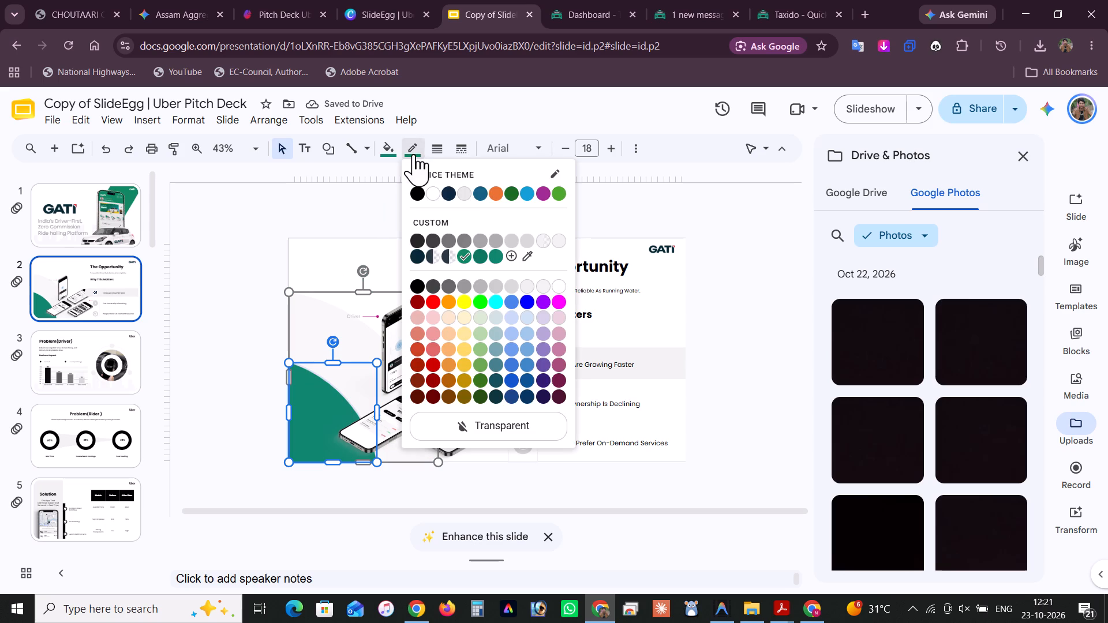
{"action": "left_click", "coordinate": [503, 255]}
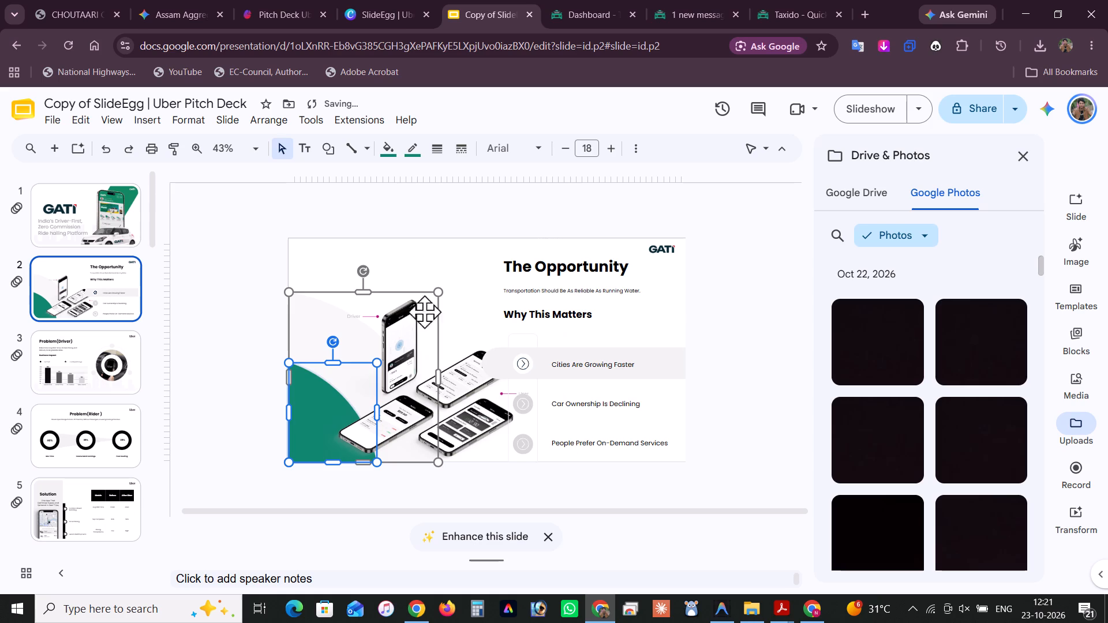
{"action": "left_click", "coordinate": [413, 147]}
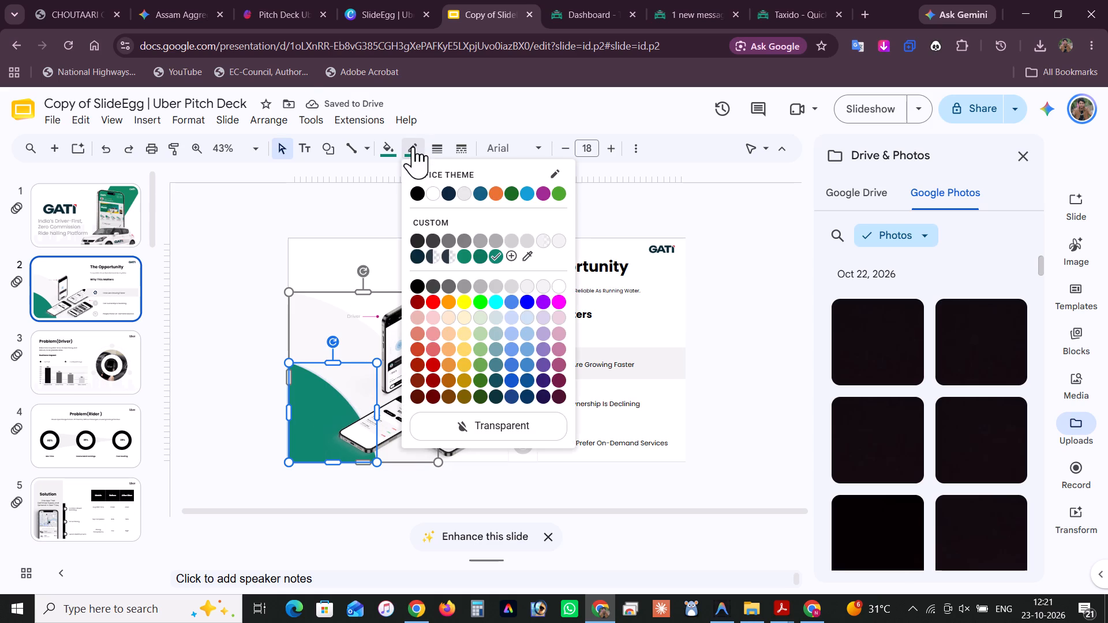
{"action": "left_click", "coordinate": [497, 257]}
{"action": "left_click", "coordinate": [394, 146]}
{"action": "left_click", "coordinate": [439, 282]}
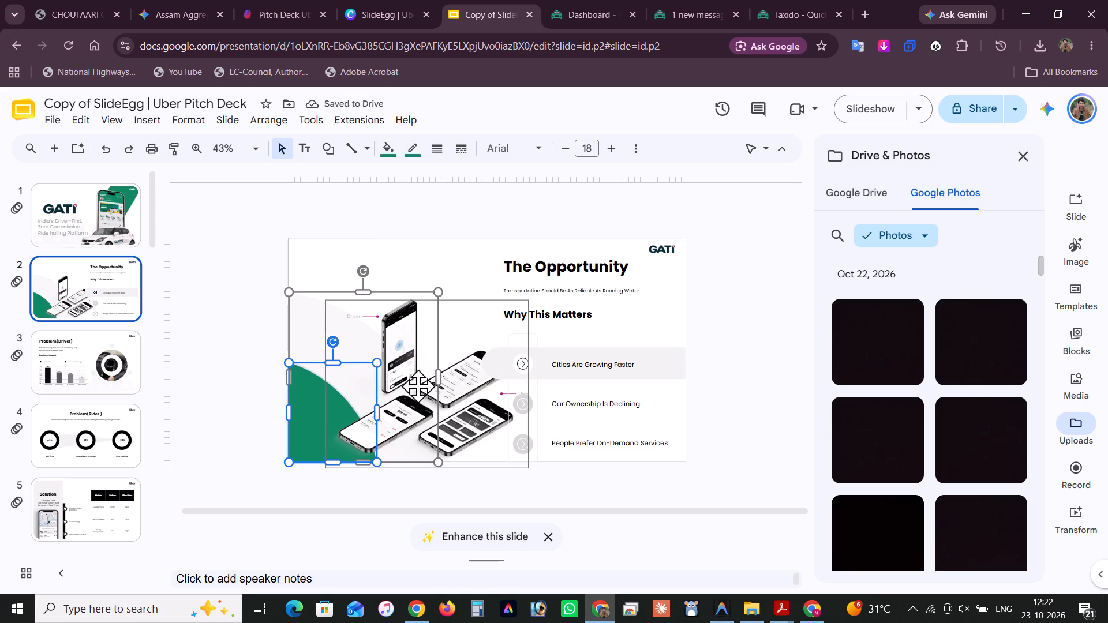
Move the phone mockup image back over the green shape, aligned with the slide's left and bottom edges.
{"action": "left_click", "coordinate": [402, 375]}
{"action": "left_click_drag", "start_coordinate": [402, 375], "coordinate": [381, 375]}
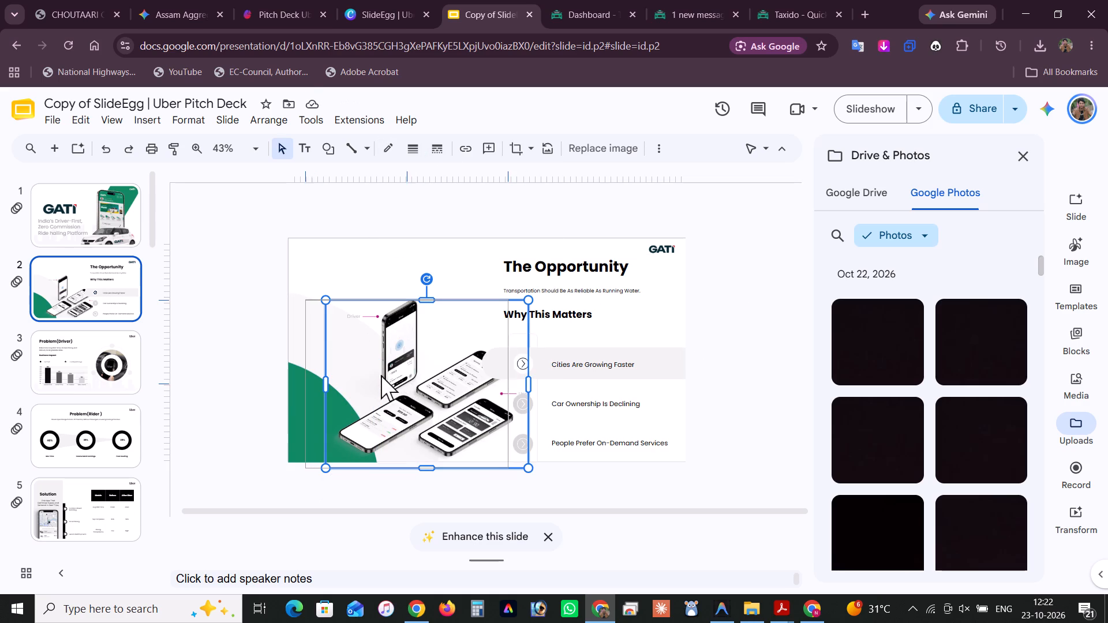
{"action": "left_click_drag", "start_coordinate": [381, 375], "coordinate": [366, 372]}
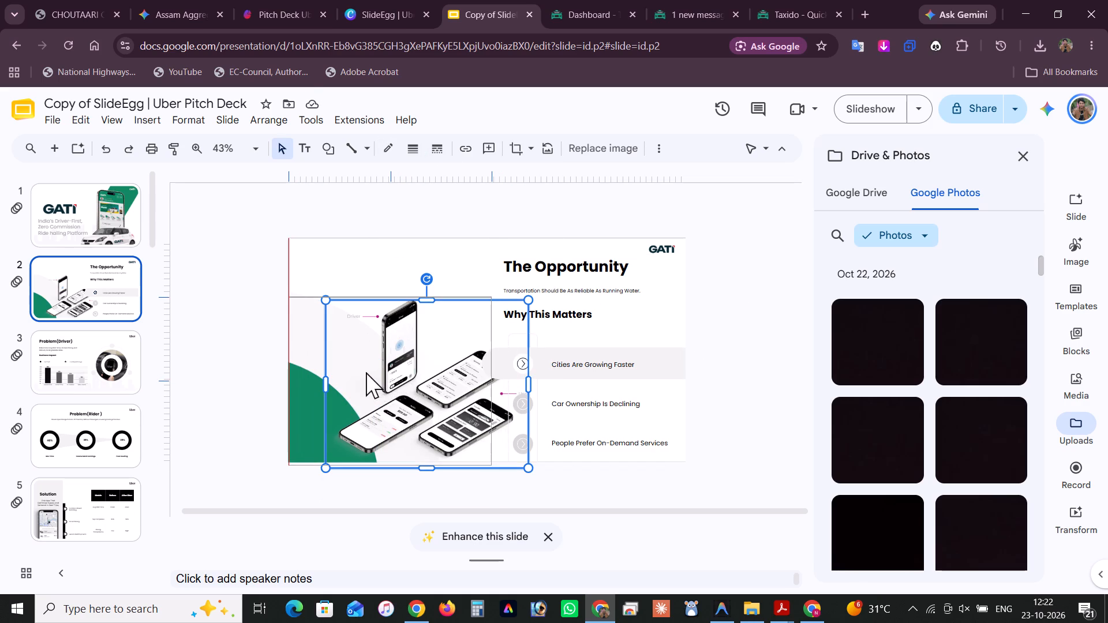
{"action": "left_click_drag", "start_coordinate": [366, 372], "coordinate": [366, 366]}
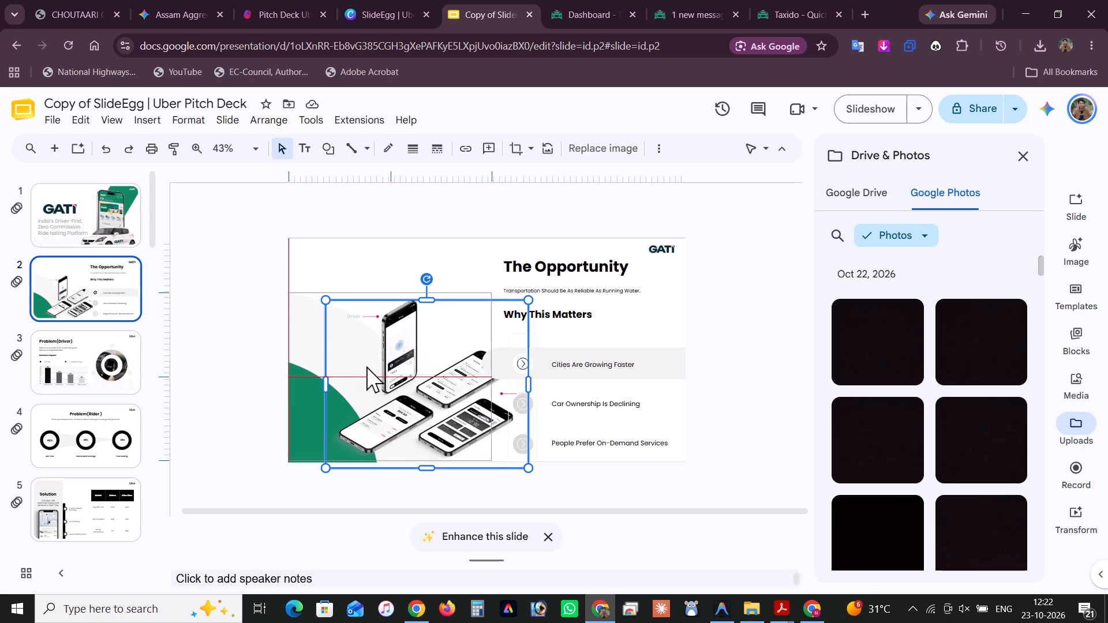
{"action": "left_click_drag", "start_coordinate": [366, 366], "coordinate": [366, 369]}
{"action": "left_click_drag", "start_coordinate": [366, 369], "coordinate": [366, 371]}
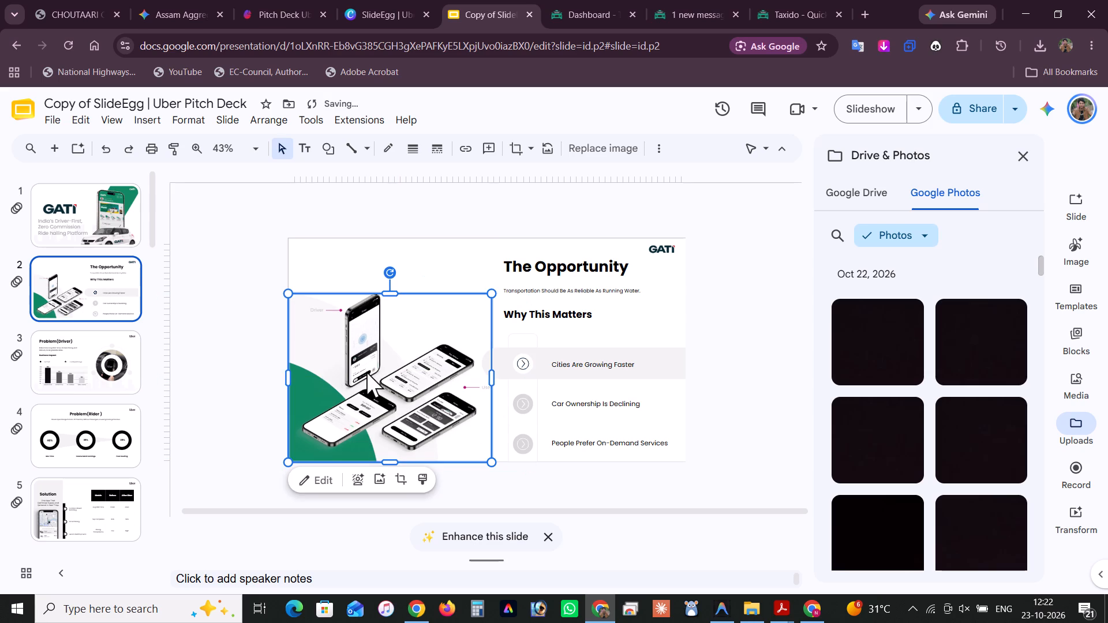
{"action": "left_click", "coordinate": [762, 332]}
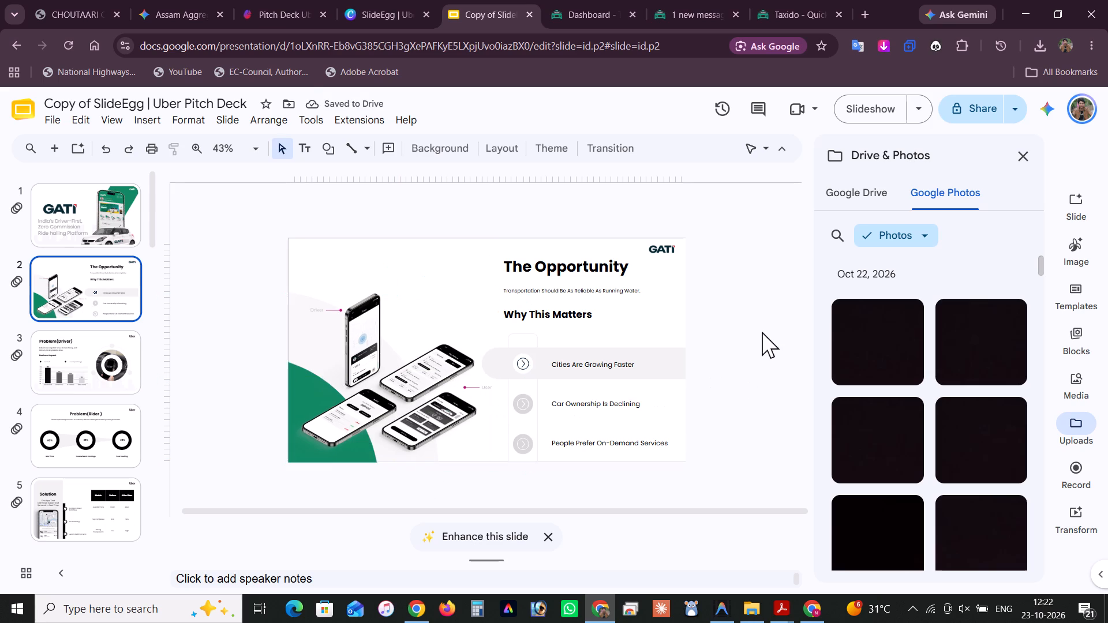
{"action": "left_click", "coordinate": [378, 374]}
{"action": "left_click", "coordinate": [378, 374]}
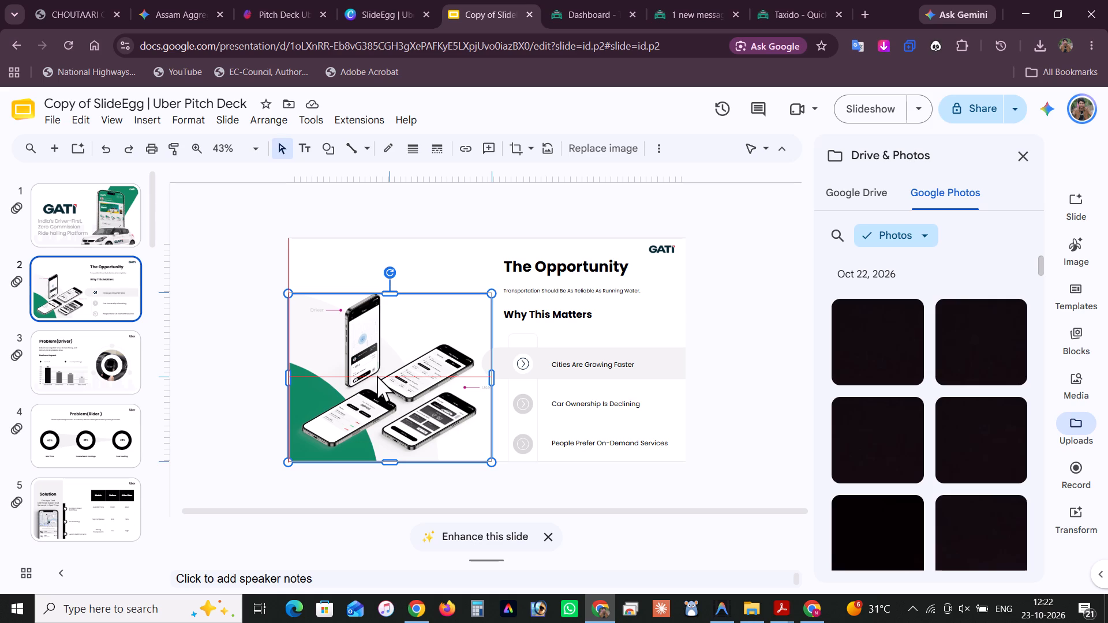
{"action": "left_click", "coordinate": [705, 380]}
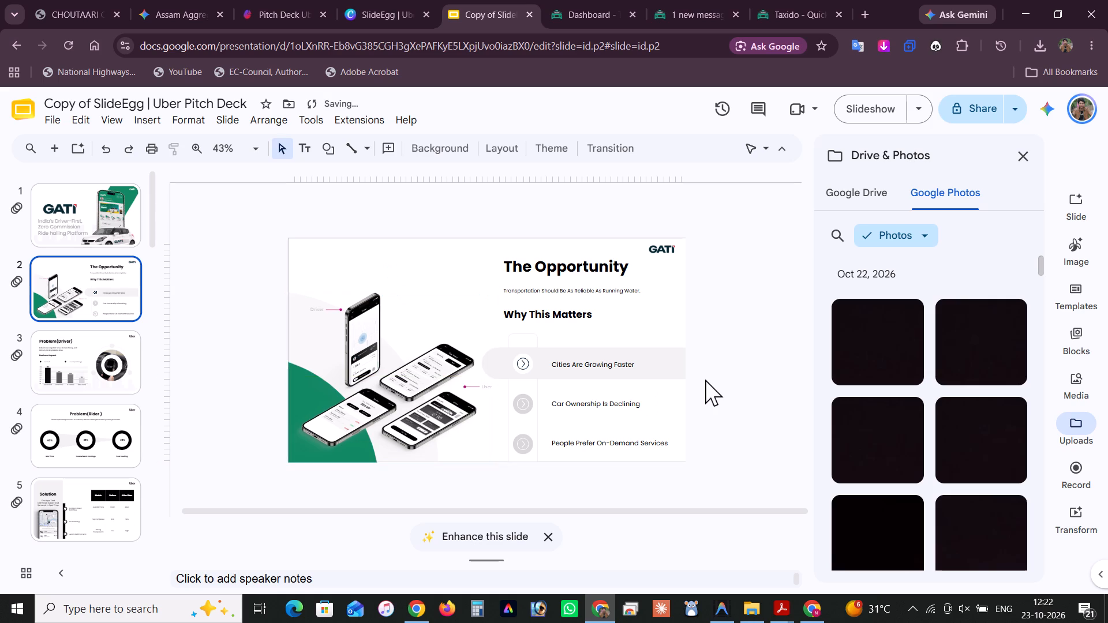
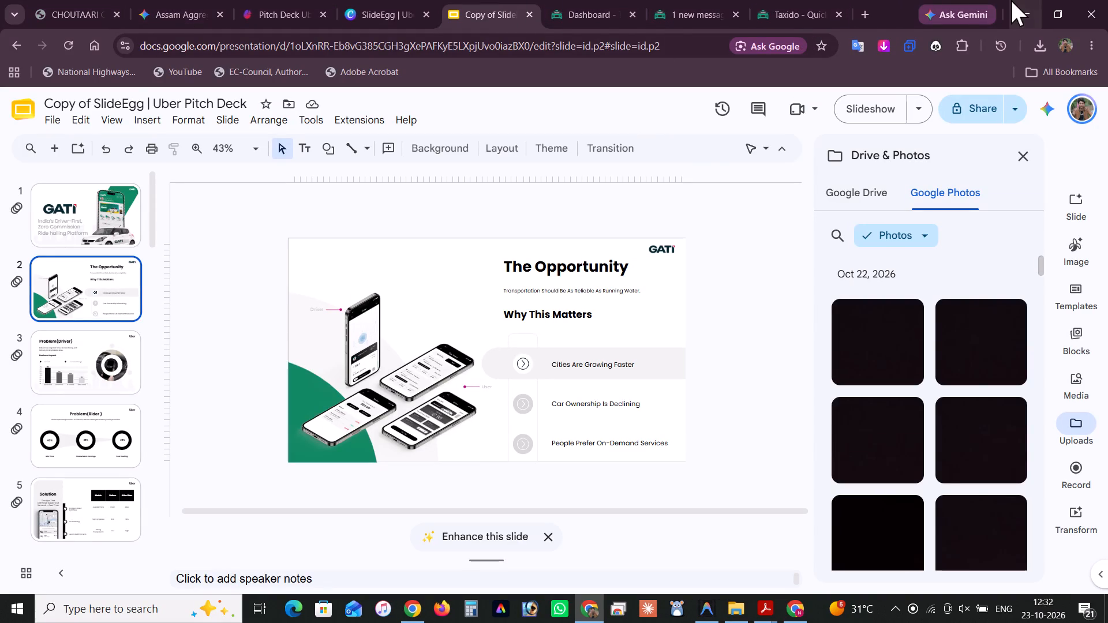
{"action": "left_click", "coordinate": [869, 9]}
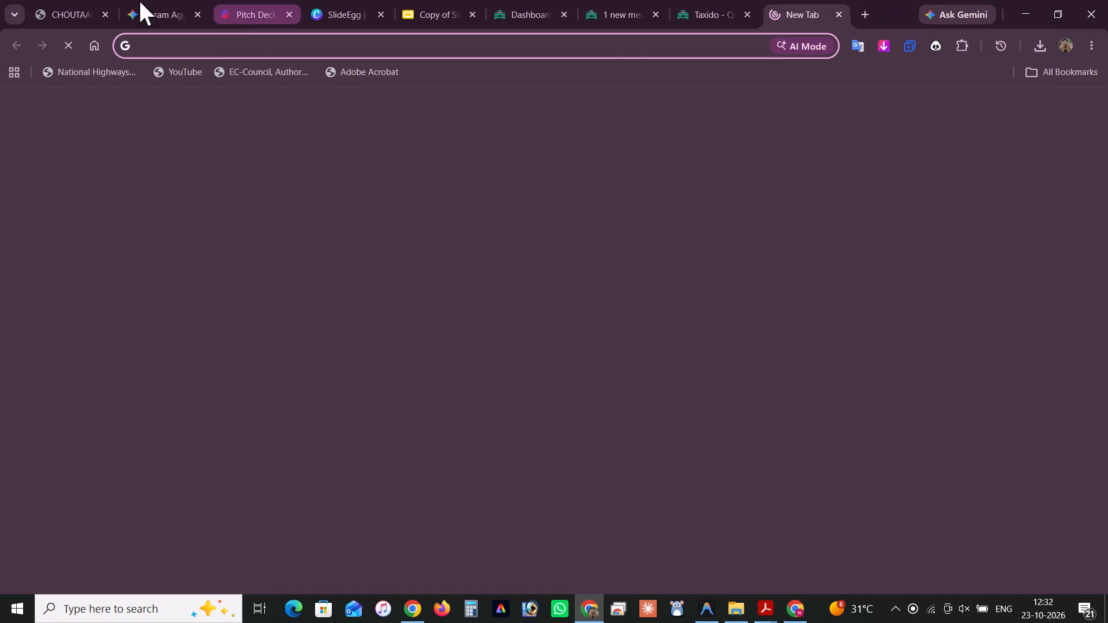
{"action": "left_click", "coordinate": [607, 54]}
{"action": "left_click", "coordinate": [607, 42]}
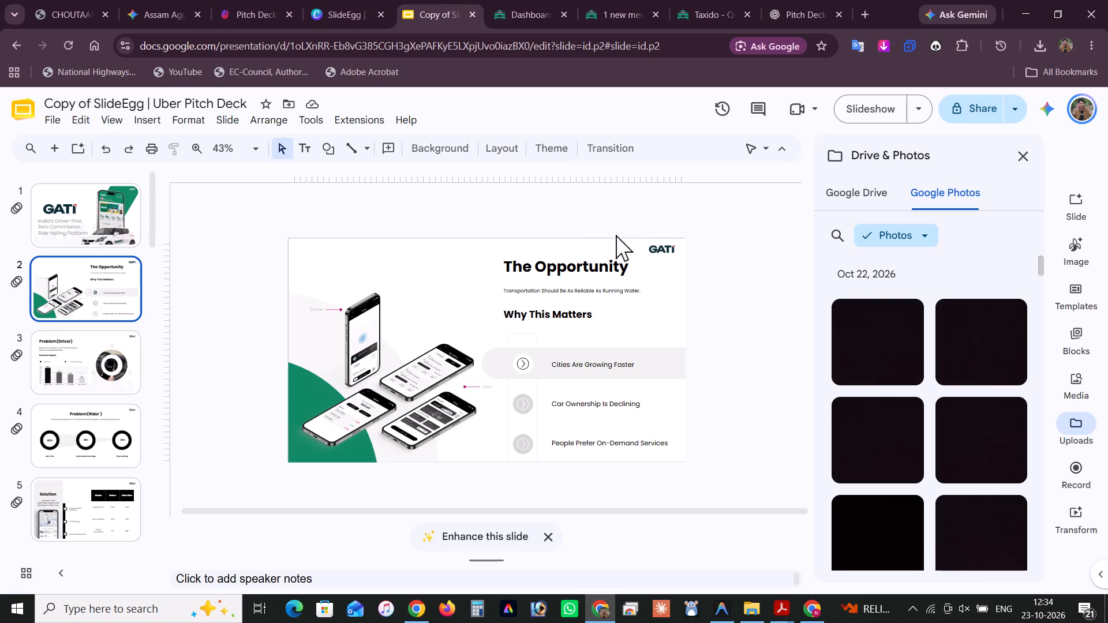
{"action": "left_click", "coordinate": [393, 398]}
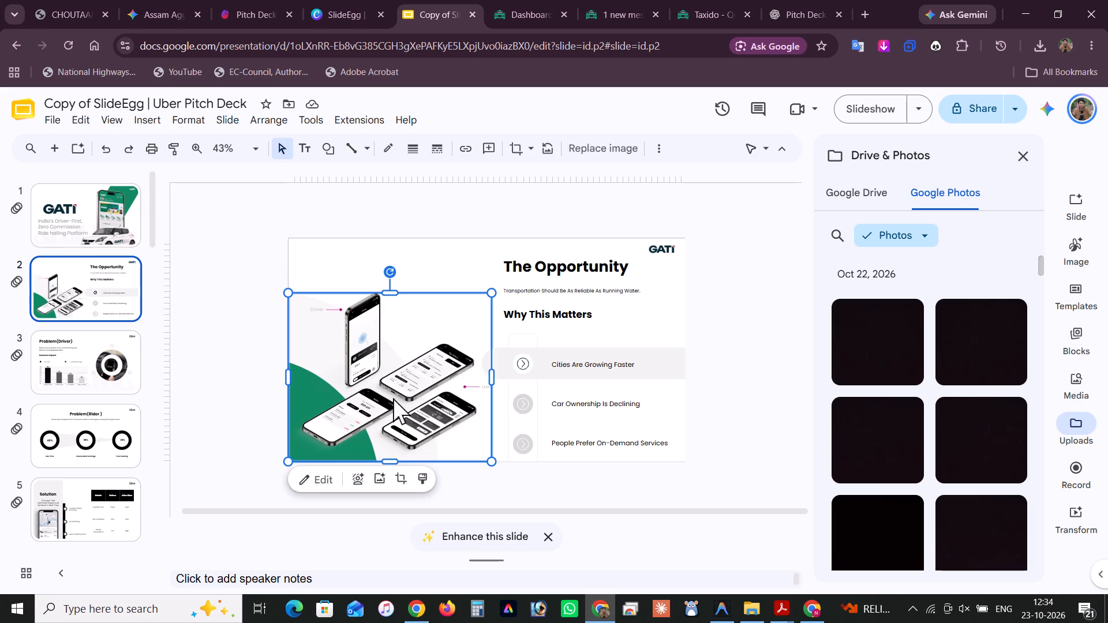
{"action": "key", "text": "Delete"}
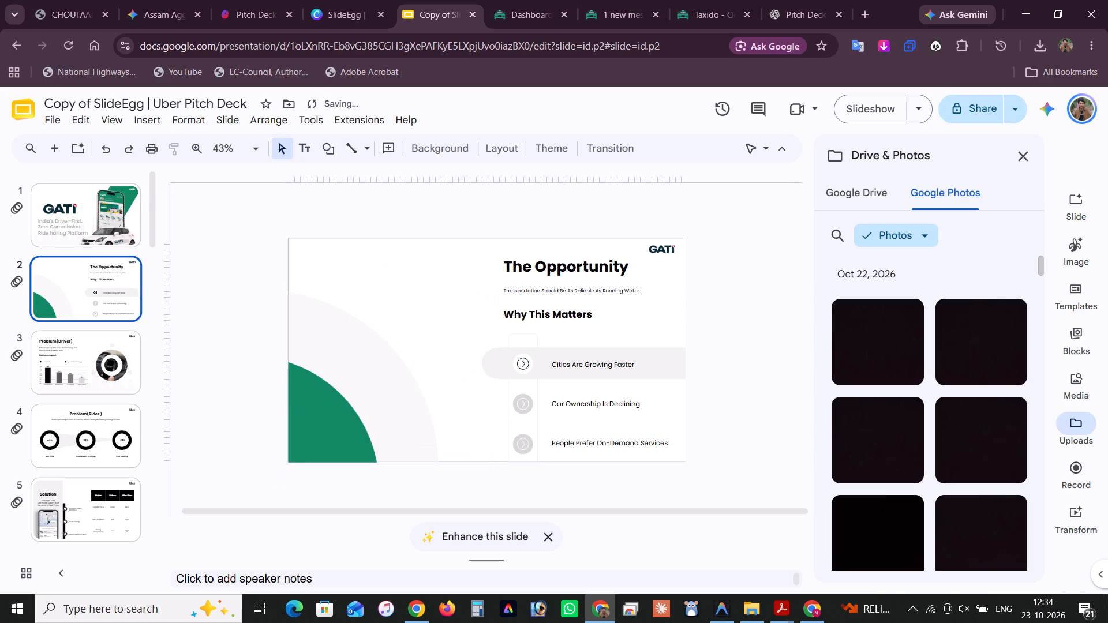
Replace the slide title "The Opportunity" with "Our Vision".
{"action": "left_click", "coordinate": [562, 365]}
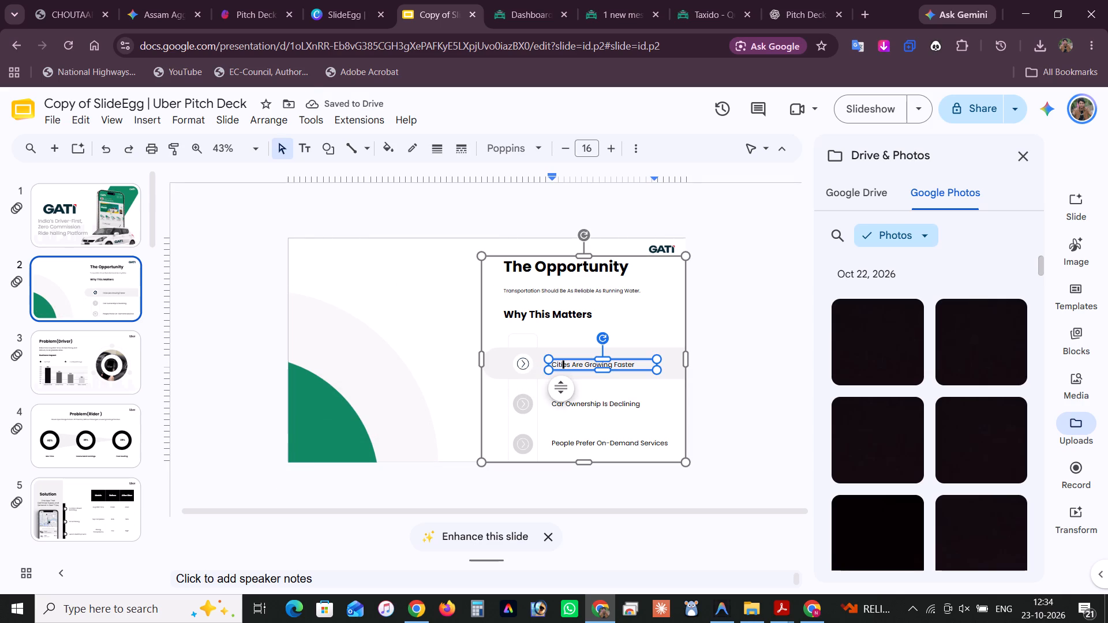
{"action": "left_click", "coordinate": [578, 318]}
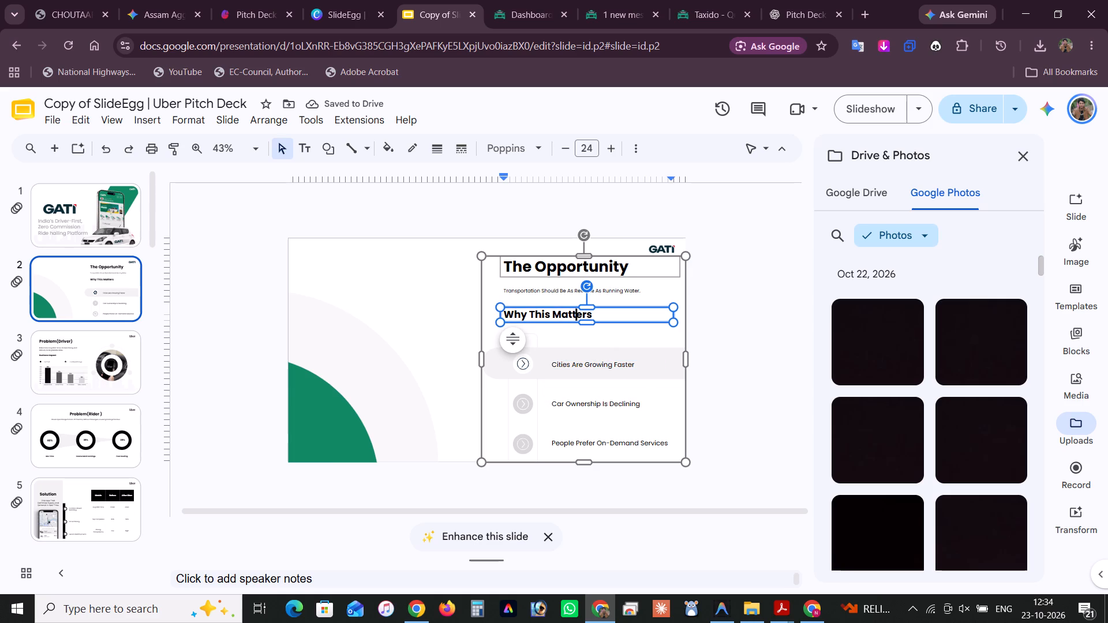
{"action": "left_click", "coordinate": [600, 265]}
{"action": "triple_click", "coordinate": [604, 265]}
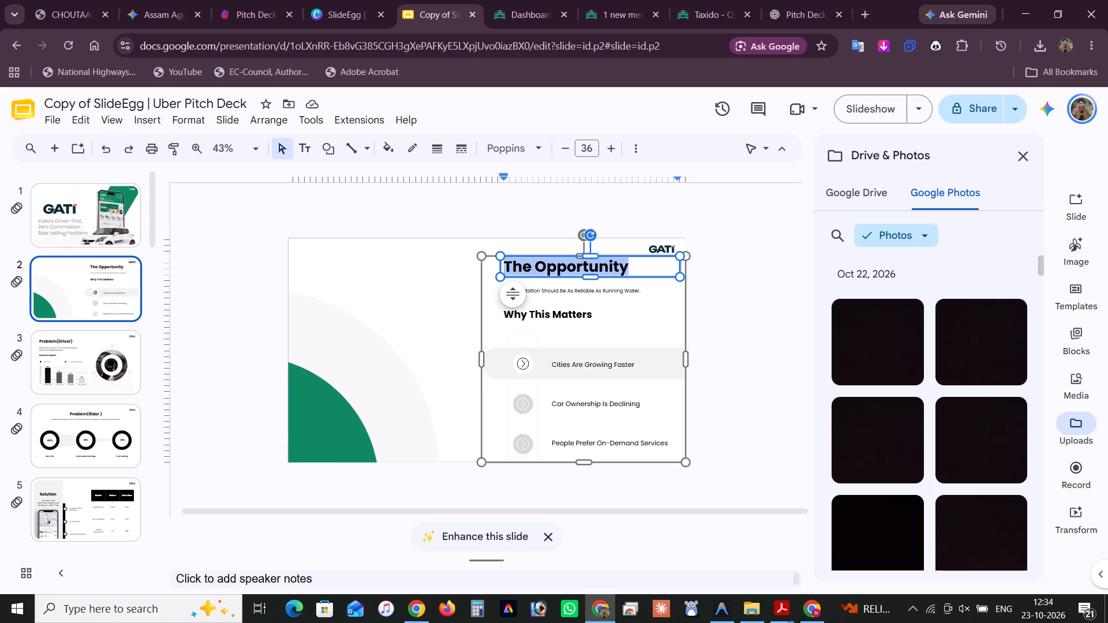
{"action": "key", "text": "shift+o"}
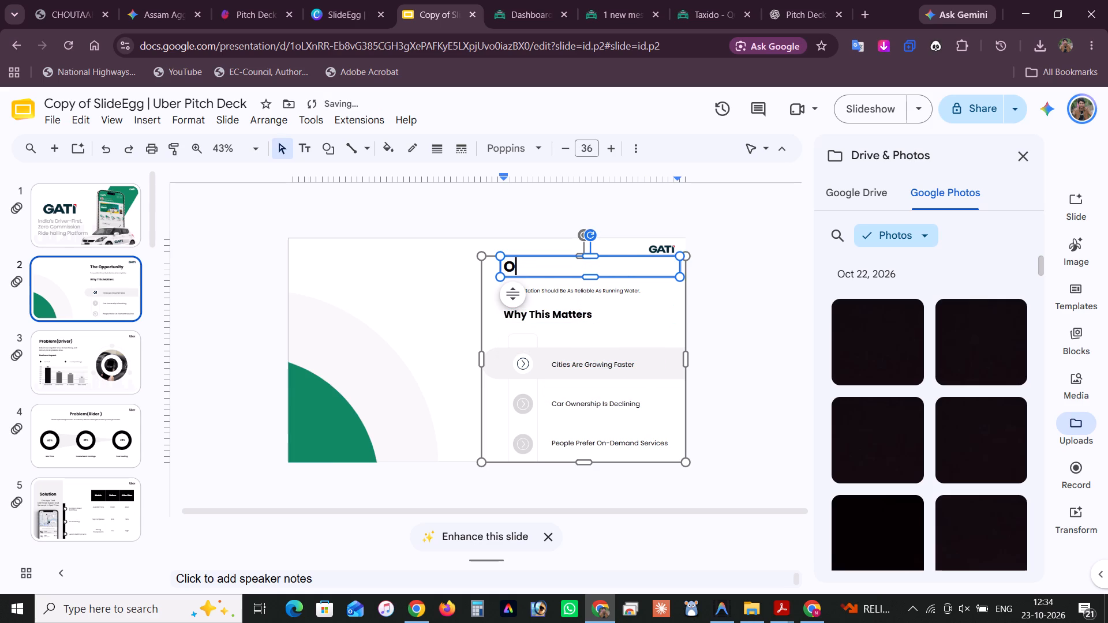
{"action": "type", "text": "ur"}
{"action": "key", "text": "space"}
{"action": "type", "text": "Visio"}
{"action": "key", "text": "n"}
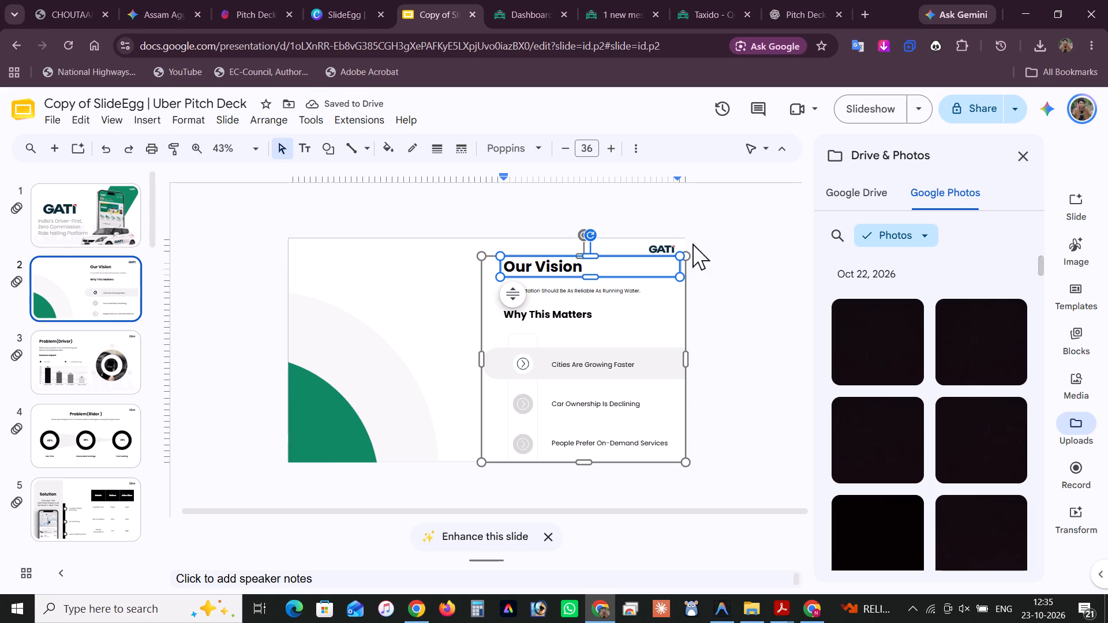
{"action": "left_click", "coordinate": [731, 285]}
Resize the grouped text block by extending its left edge over the green shape and pulling its right edge in past mid-slide.
{"action": "left_click", "coordinate": [569, 311]}
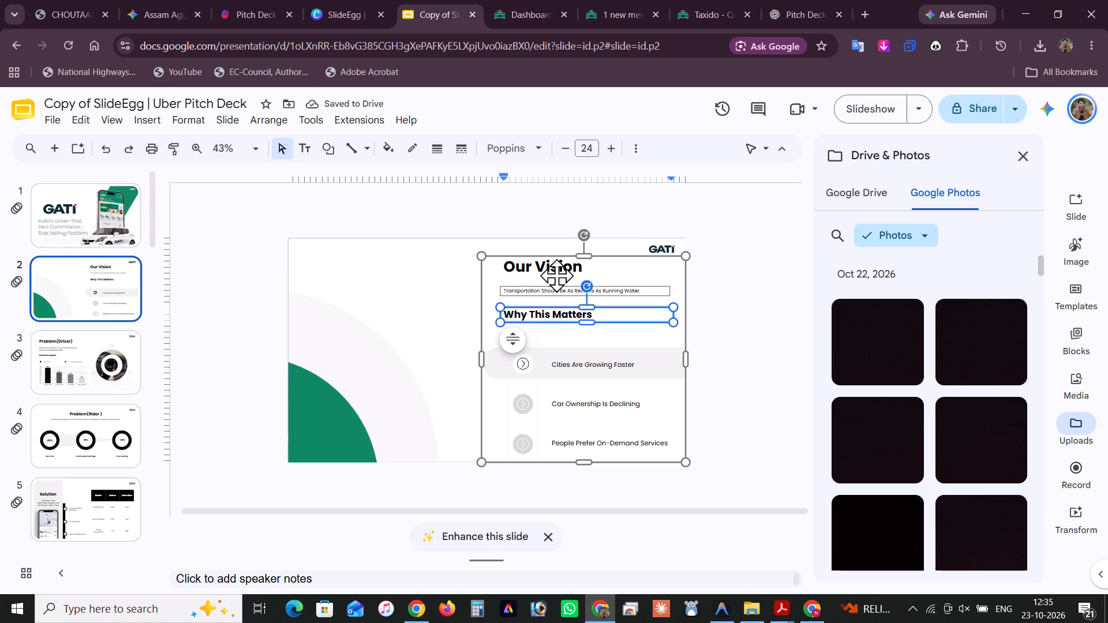
{"action": "left_click", "coordinate": [554, 255]}
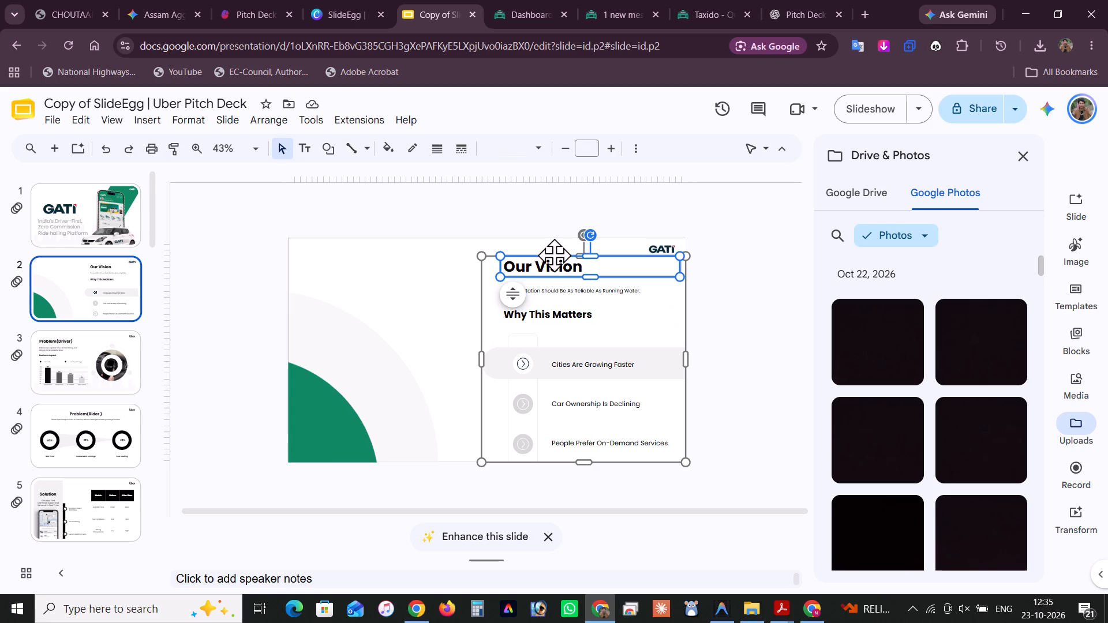
{"action": "left_click_drag", "start_coordinate": [482, 358], "coordinate": [339, 352]}
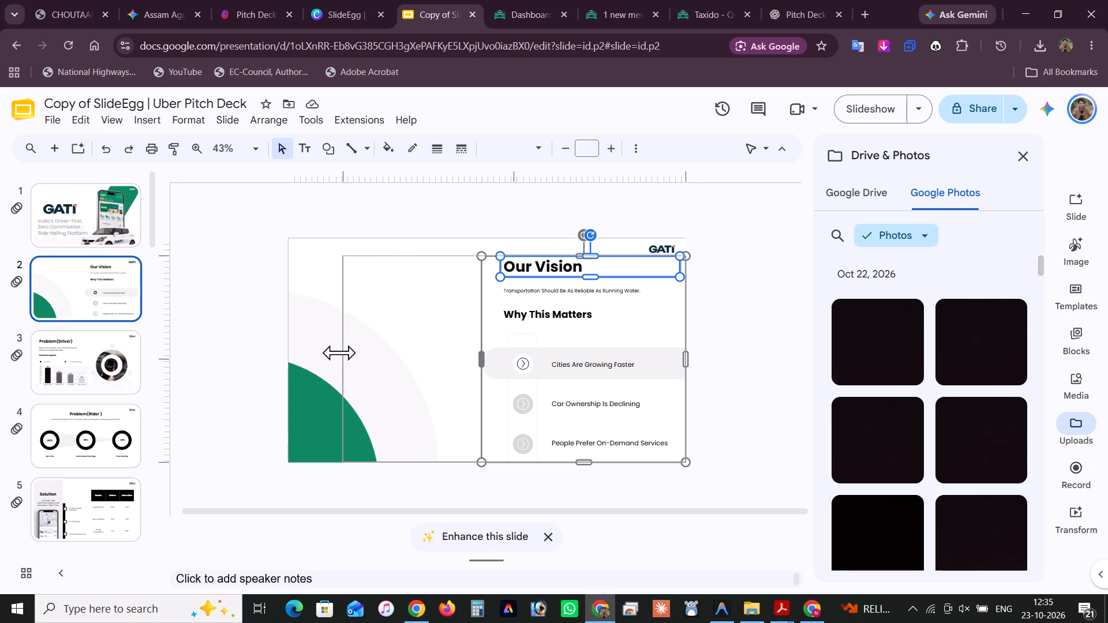
{"action": "left_click_drag", "start_coordinate": [339, 352], "coordinate": [316, 349]}
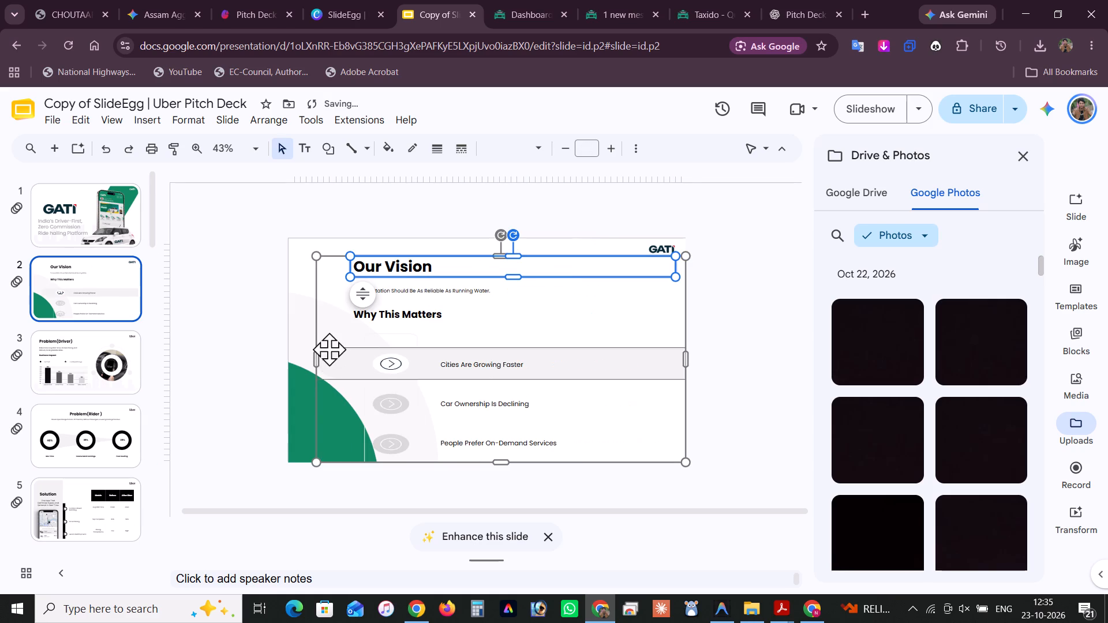
{"action": "left_click_drag", "start_coordinate": [686, 358], "coordinate": [518, 365]}
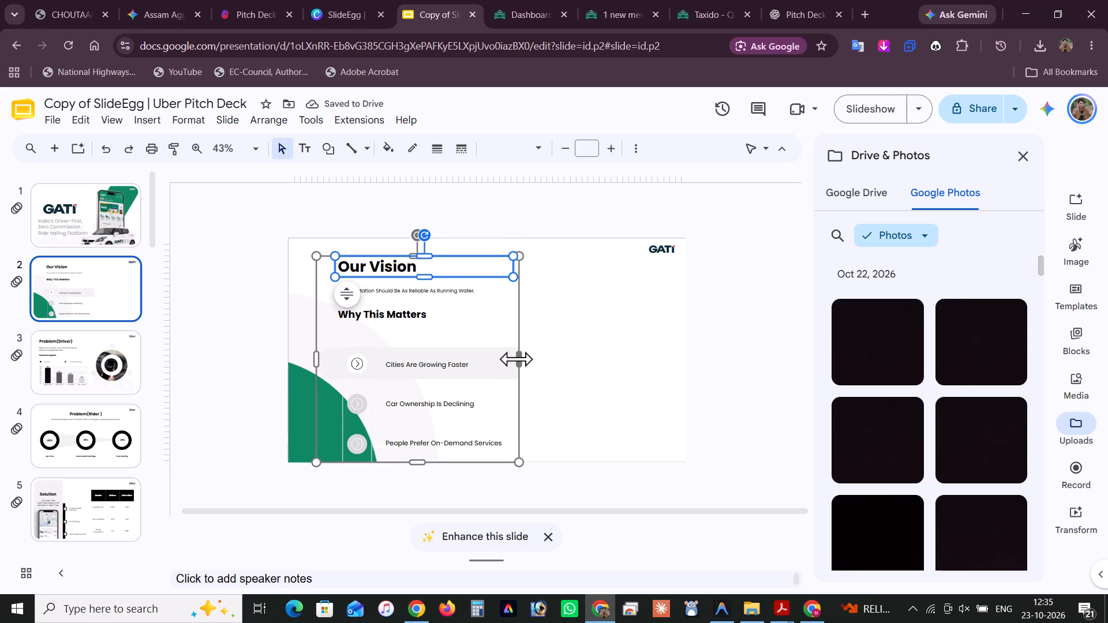
{"action": "left_click_drag", "start_coordinate": [516, 359], "coordinate": [533, 358]}
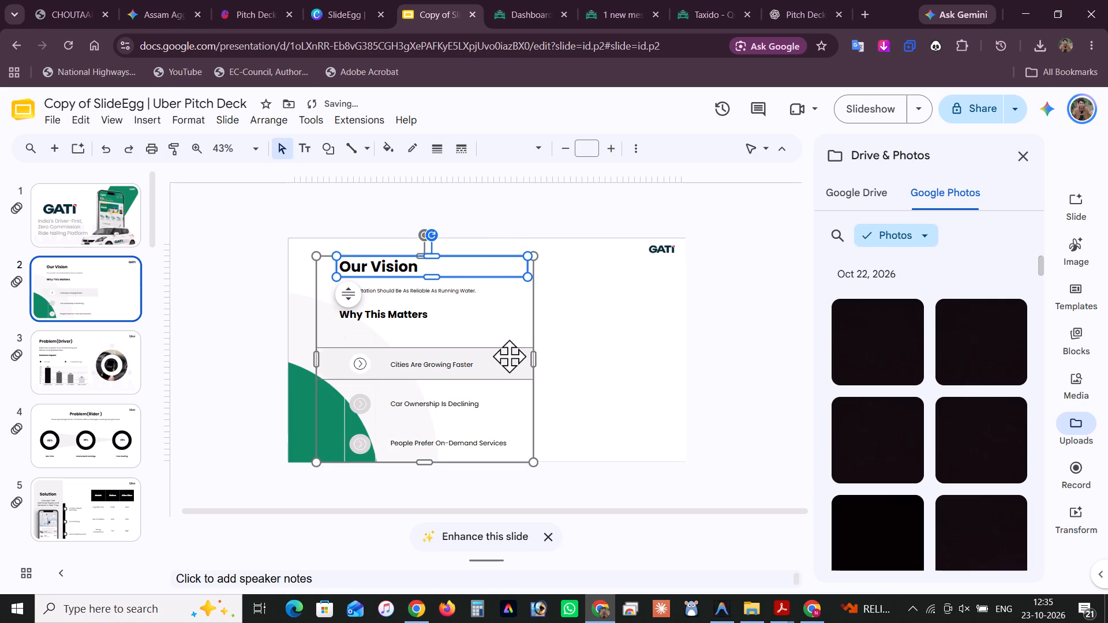
{"action": "left_click_drag", "start_coordinate": [533, 362], "coordinate": [526, 363]}
Shift the "Our Vision" title box rightward and slightly up within the group, toward the slide's centre.
{"action": "left_click_drag", "start_coordinate": [453, 256], "coordinate": [483, 256]}
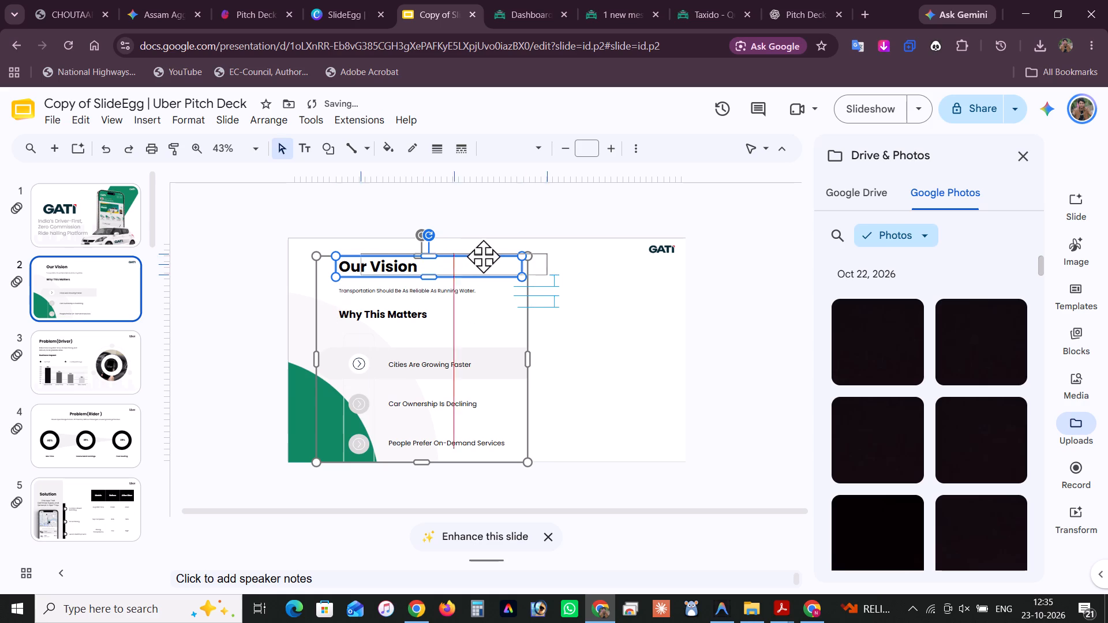
{"action": "left_click_drag", "start_coordinate": [483, 256], "coordinate": [492, 256]}
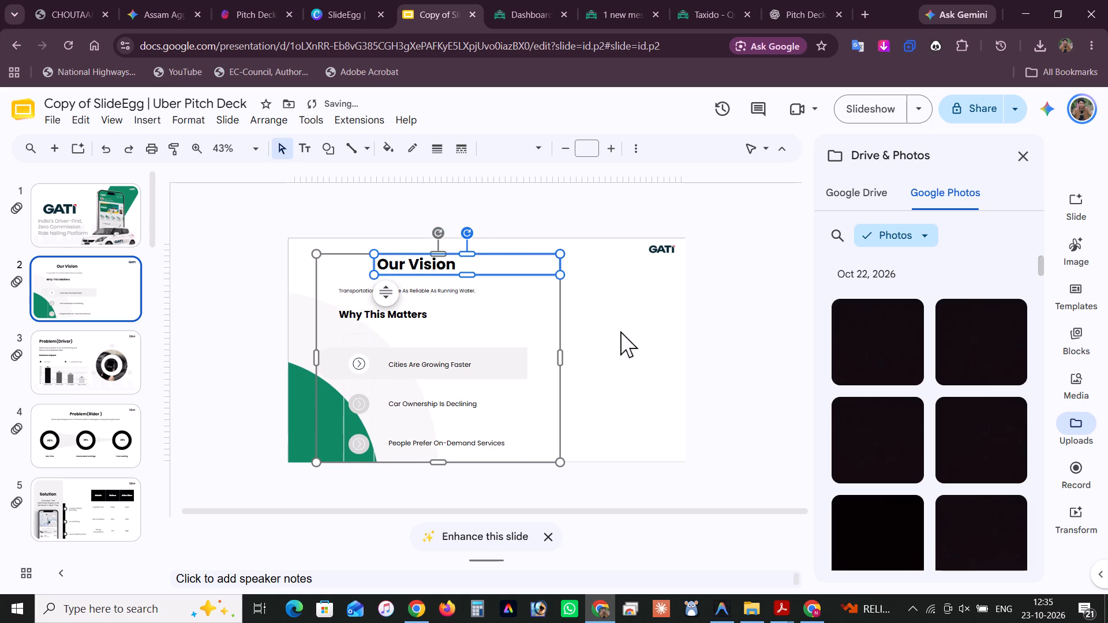
Move the whole text group rightward so it sits near the horizontal centre of the slide.
{"action": "left_click", "coordinate": [661, 365]}
{"action": "left_click", "coordinate": [485, 388]}
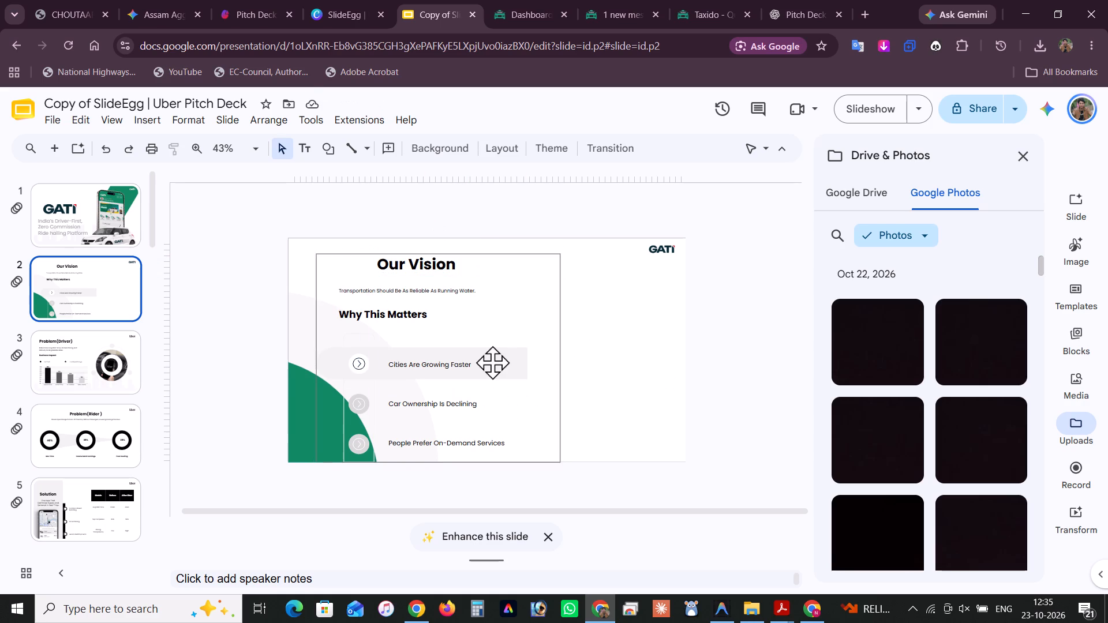
{"action": "left_click", "coordinate": [492, 362]}
{"action": "left_click_drag", "start_coordinate": [492, 362], "coordinate": [533, 362]}
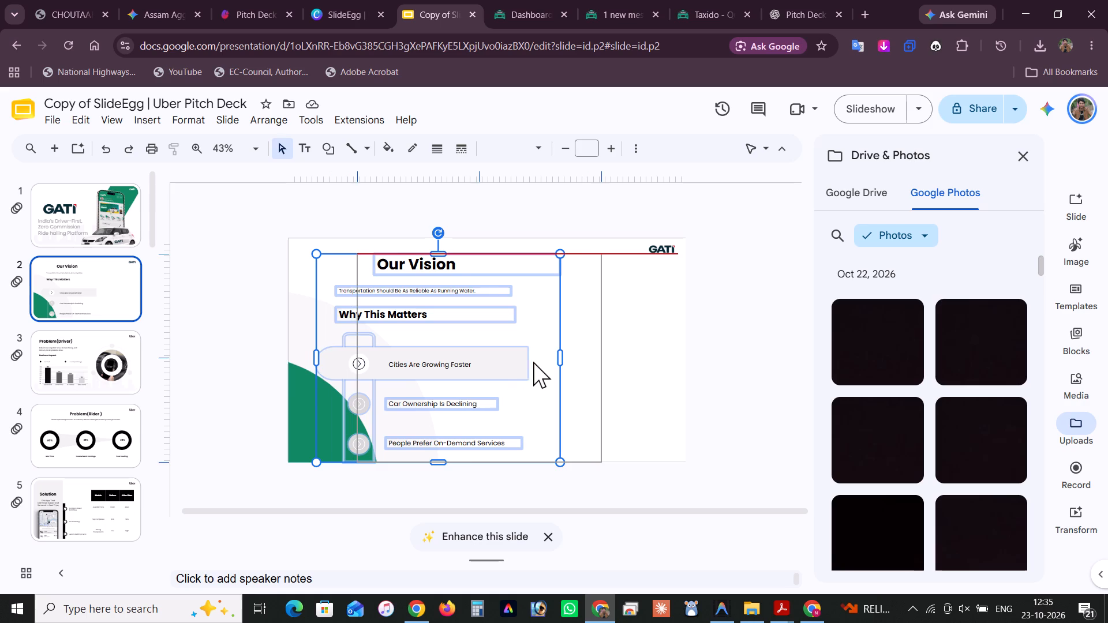
{"action": "left_click_drag", "start_coordinate": [533, 362], "coordinate": [533, 361]}
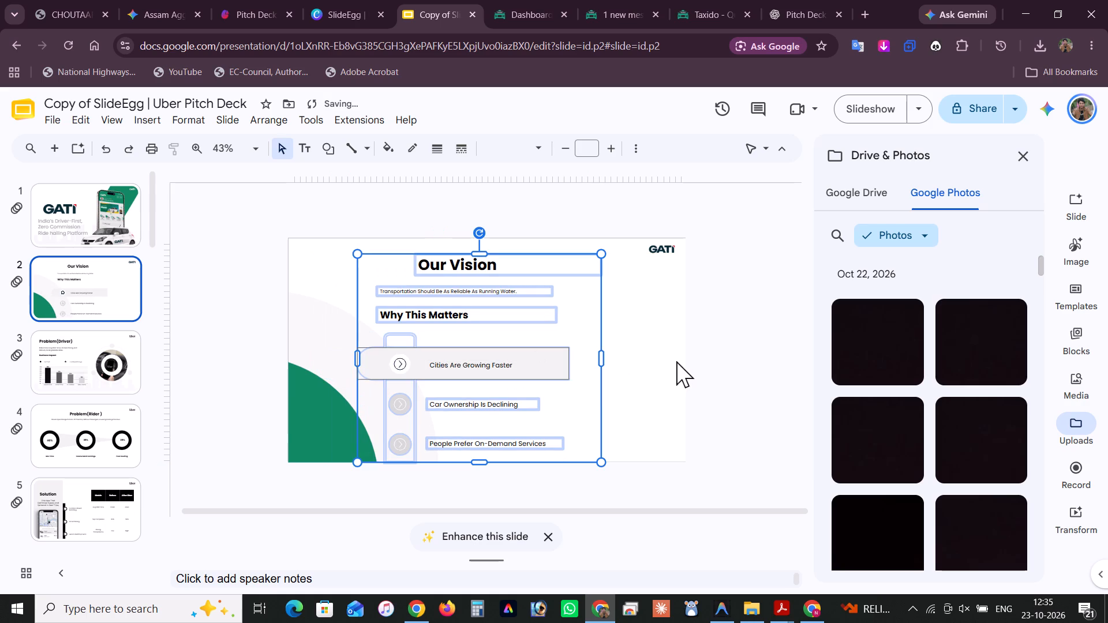
{"action": "left_click", "coordinate": [676, 361]}
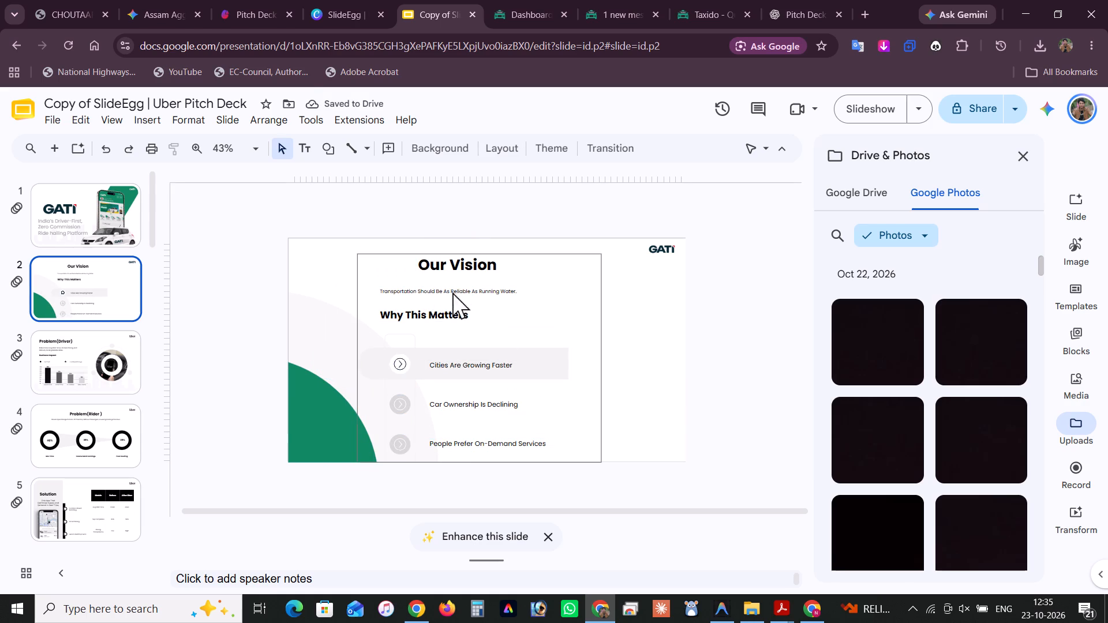
Stretch the text group on slide 2 upward so its top edge sits near the slide's top edge.
{"action": "double_click", "coordinate": [450, 265]}
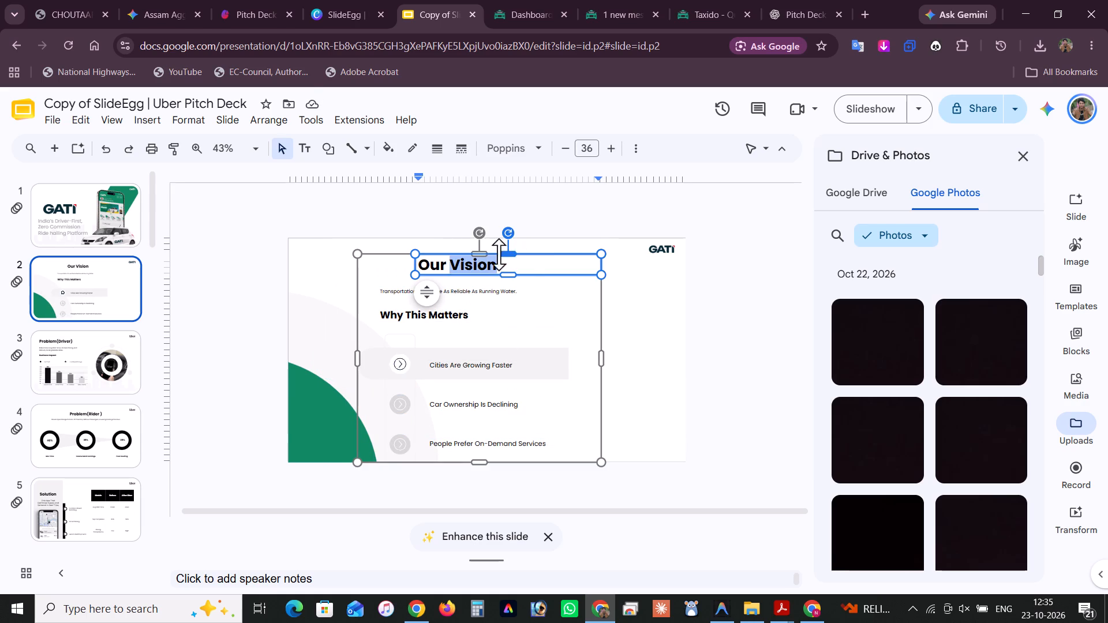
{"action": "left_click_drag", "start_coordinate": [480, 254], "coordinate": [480, 241]}
{"action": "left_click", "coordinate": [733, 321]}
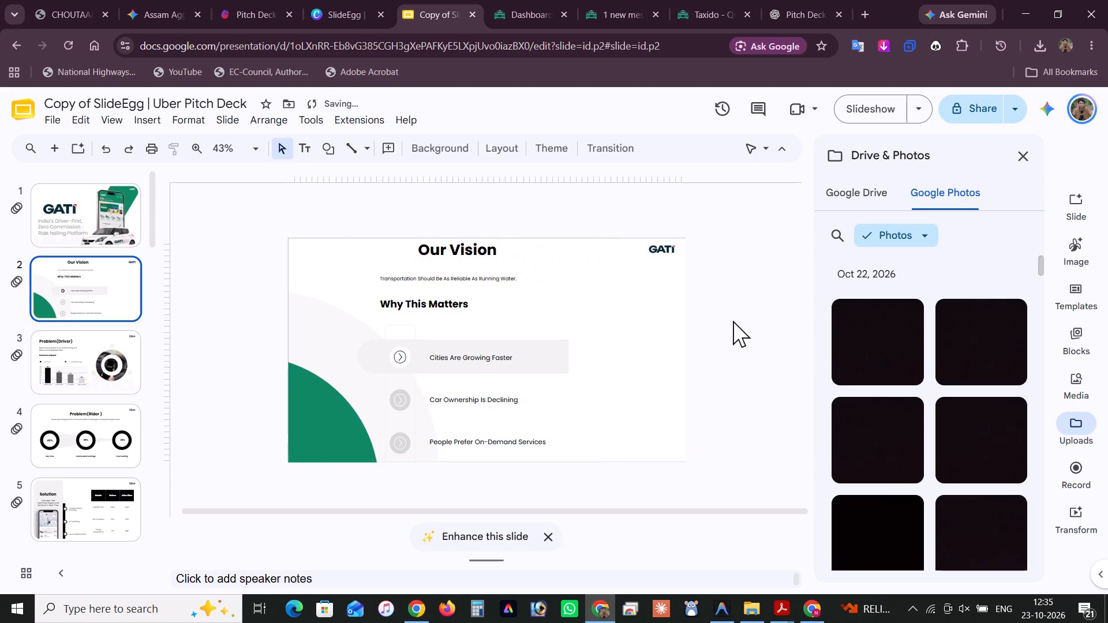
{"action": "left_click", "coordinate": [462, 276]}
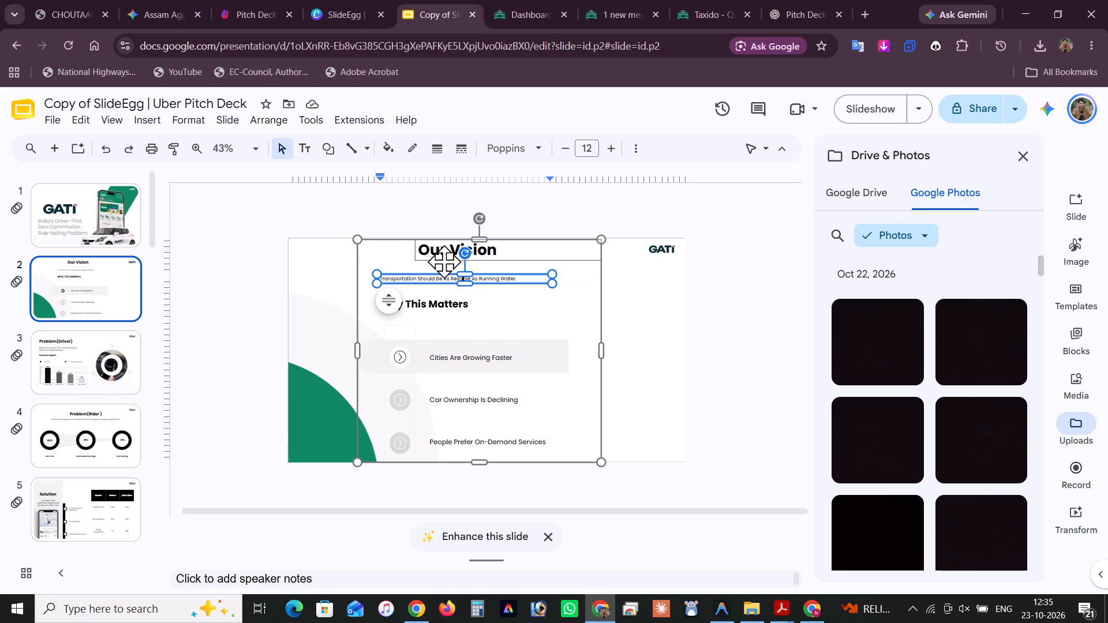
{"action": "left_click", "coordinate": [421, 301]}
{"action": "double_click", "coordinate": [421, 301]}
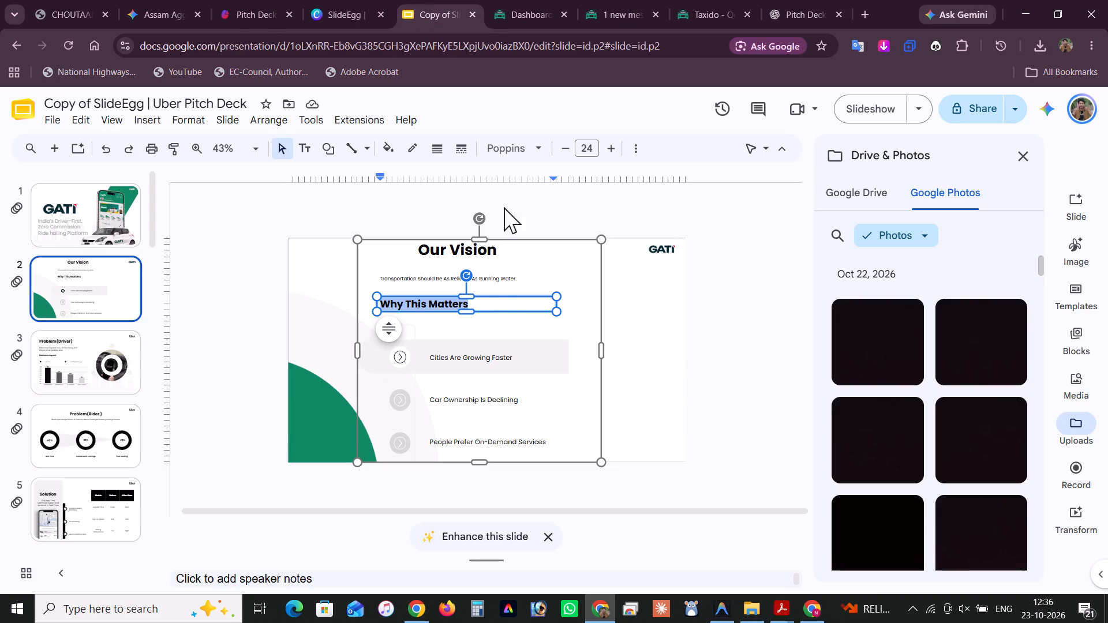
{"action": "key", "text": "ctrl+v"}
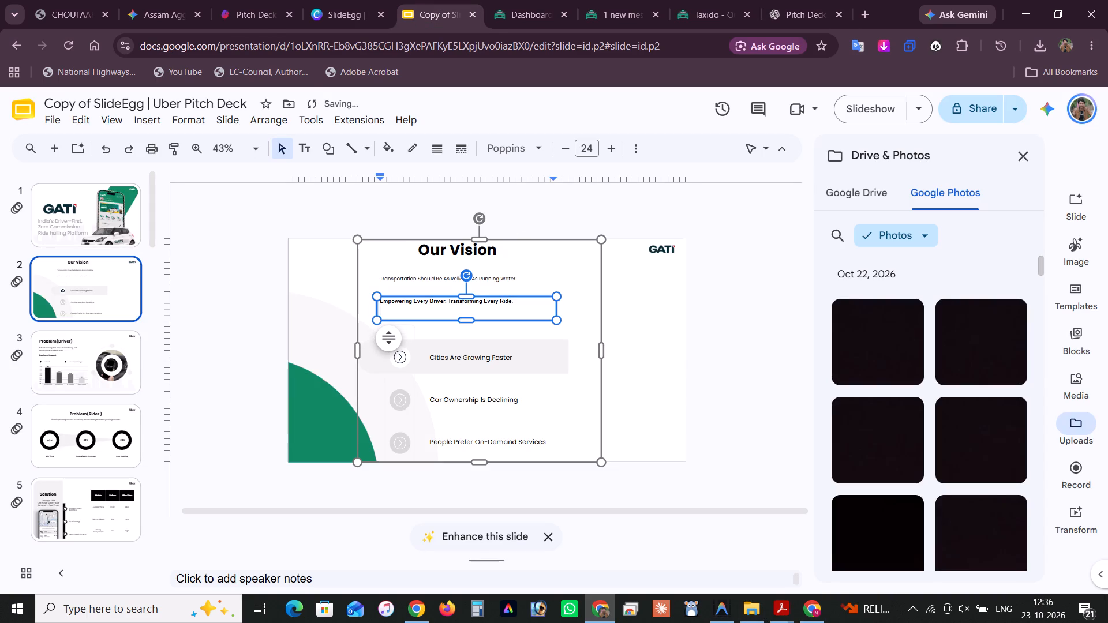
{"action": "key", "text": "BackSpace"}
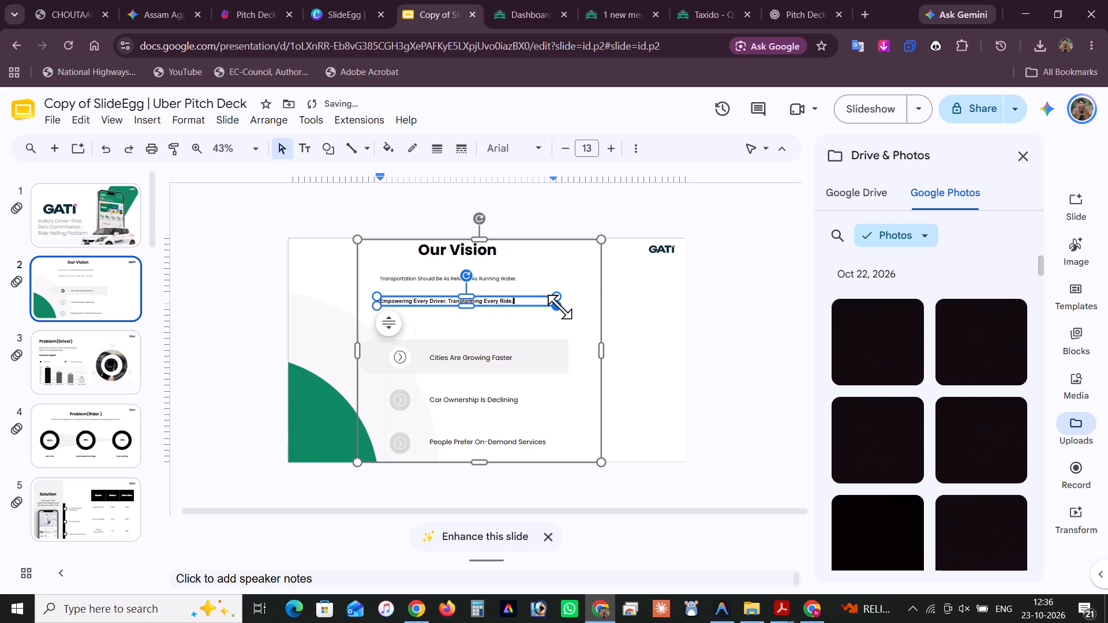
Increase the tagline's font size to 23.
{"action": "left_click", "coordinate": [607, 147]}
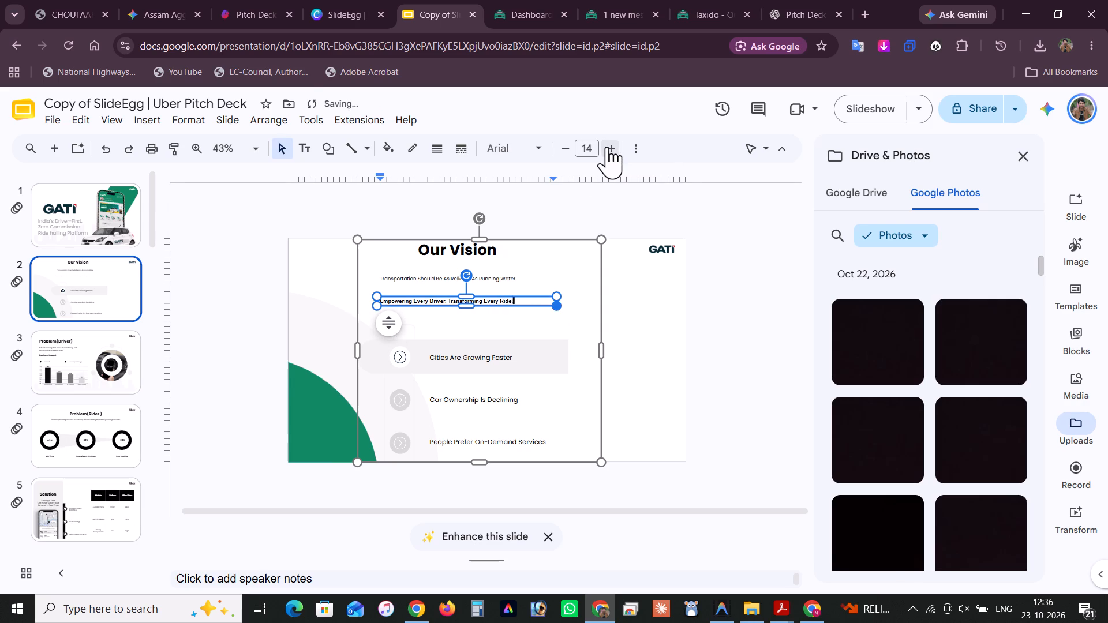
{"action": "left_click", "coordinate": [607, 147]}
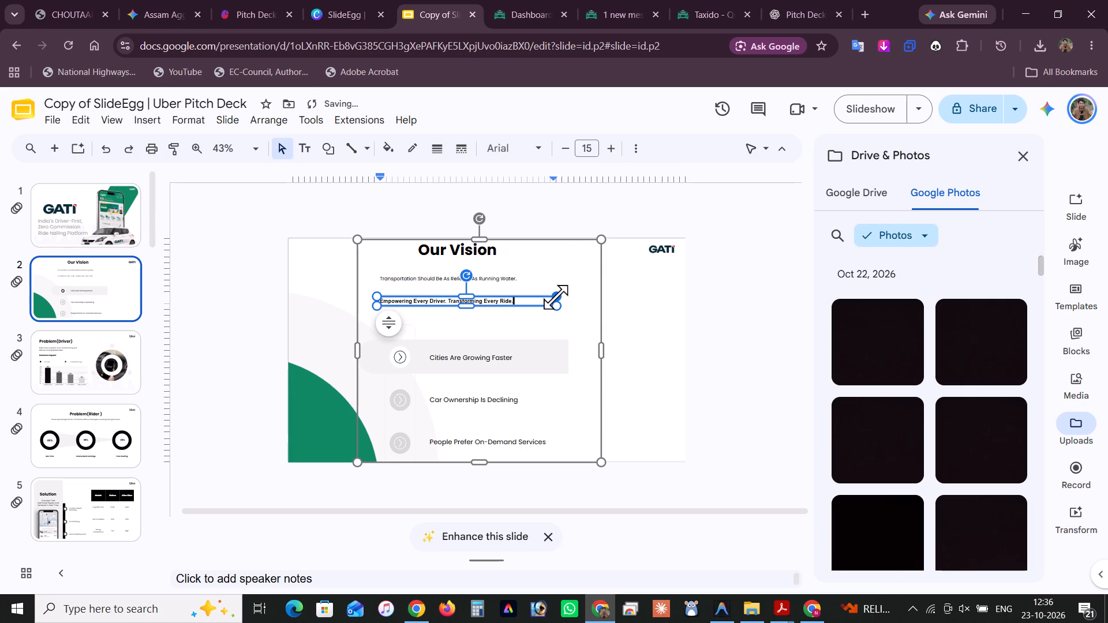
{"action": "left_click", "coordinate": [556, 297]}
{"action": "triple_click", "coordinate": [610, 148]}
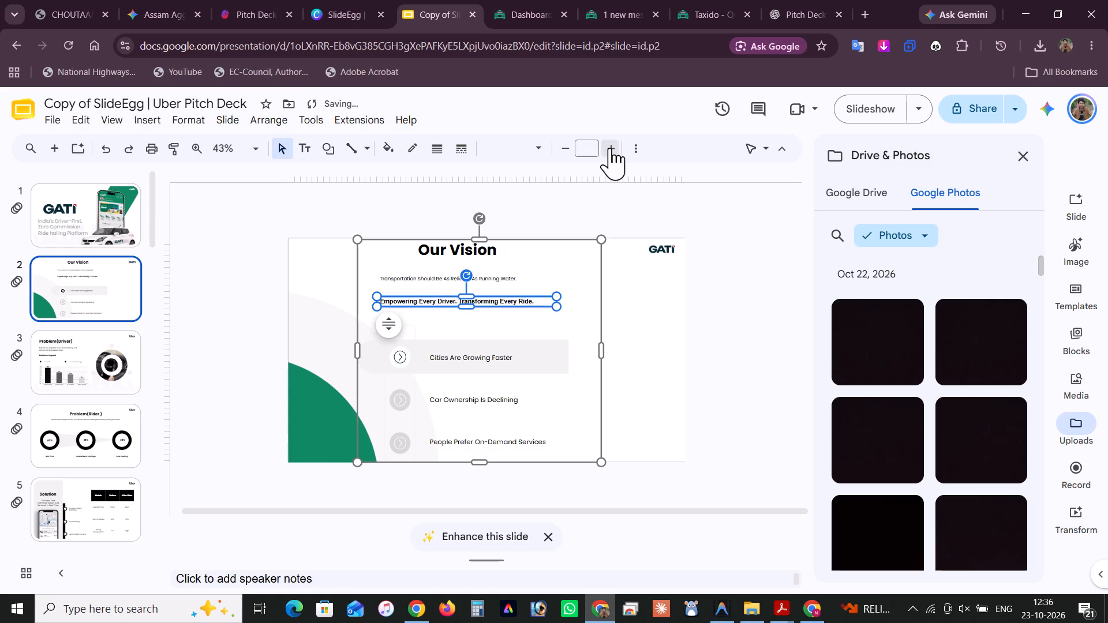
{"action": "triple_click", "coordinate": [610, 148]}
{"action": "left_click", "coordinate": [610, 148]}
{"action": "left_click", "coordinate": [610, 148]}
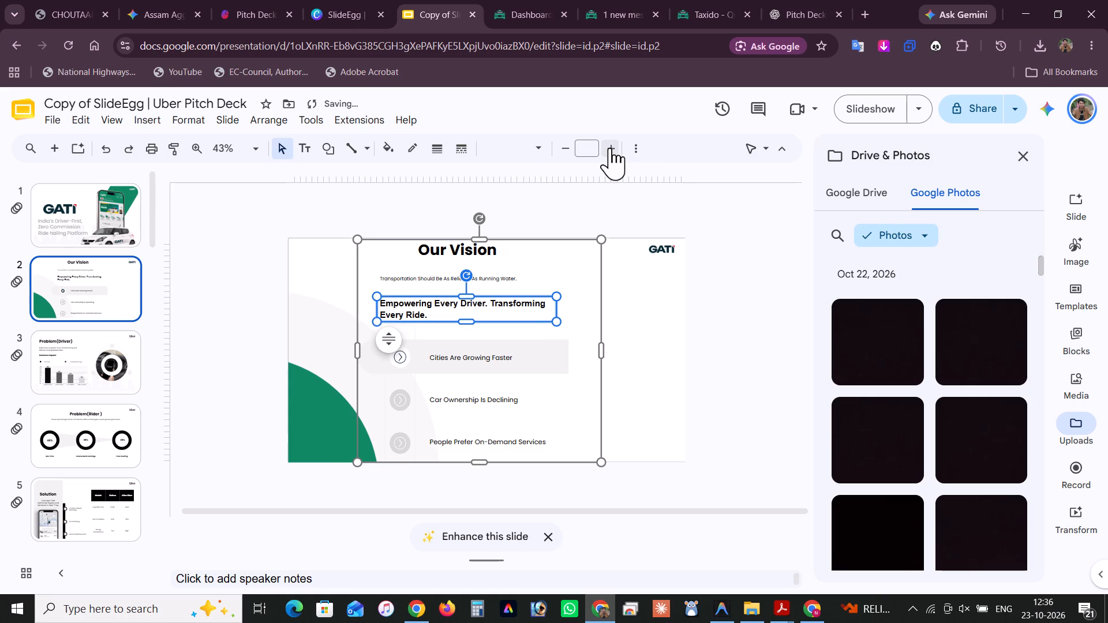
{"action": "left_click", "coordinate": [610, 148]}
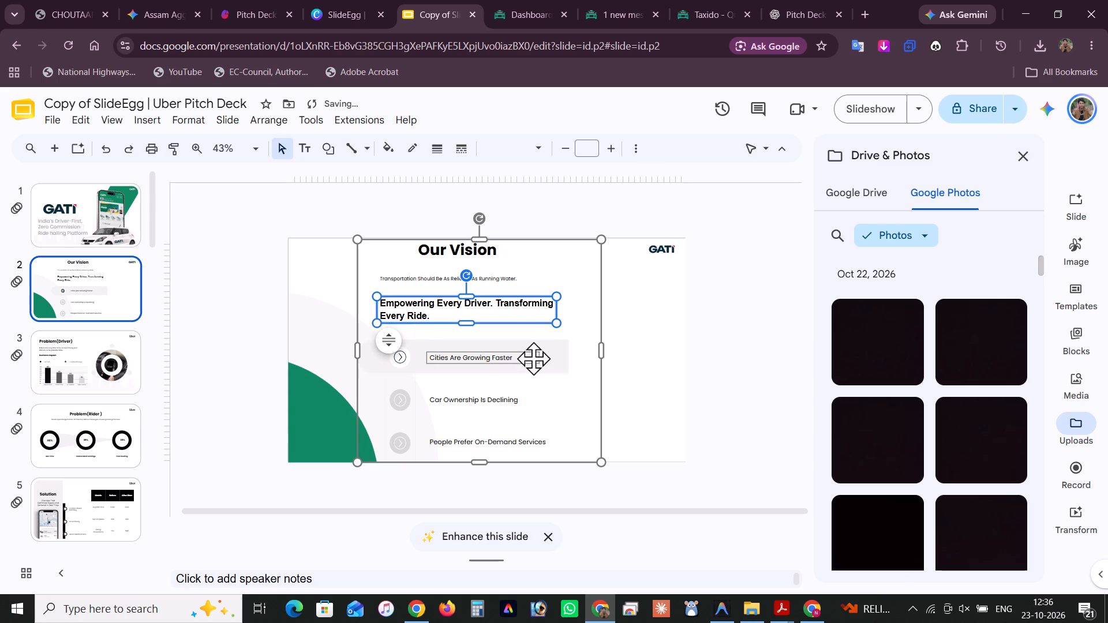
{"action": "left_click", "coordinate": [612, 142]}
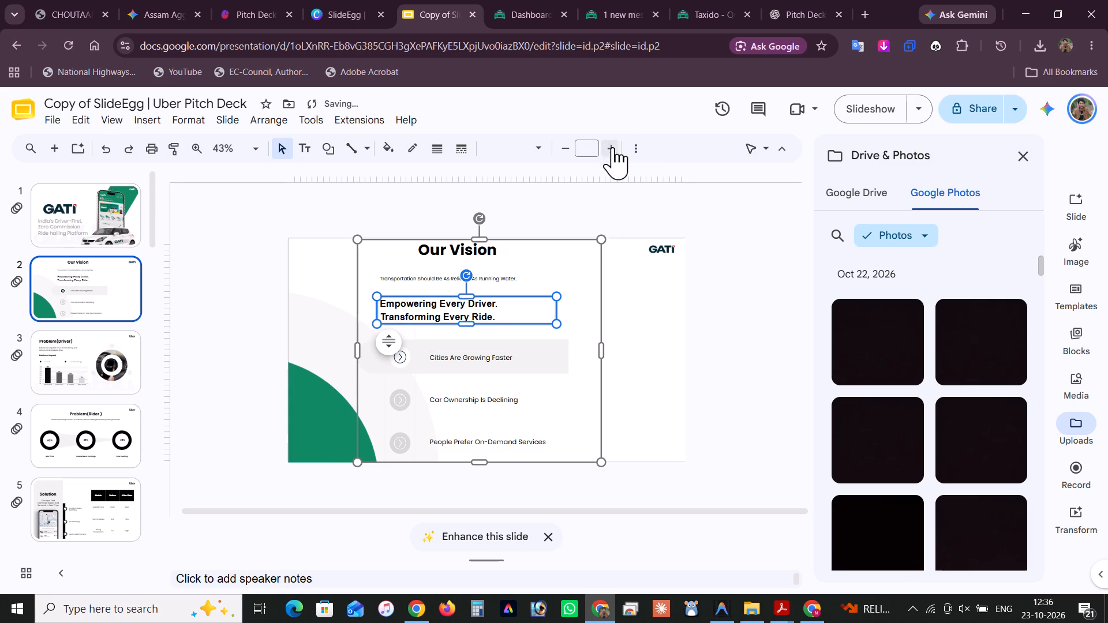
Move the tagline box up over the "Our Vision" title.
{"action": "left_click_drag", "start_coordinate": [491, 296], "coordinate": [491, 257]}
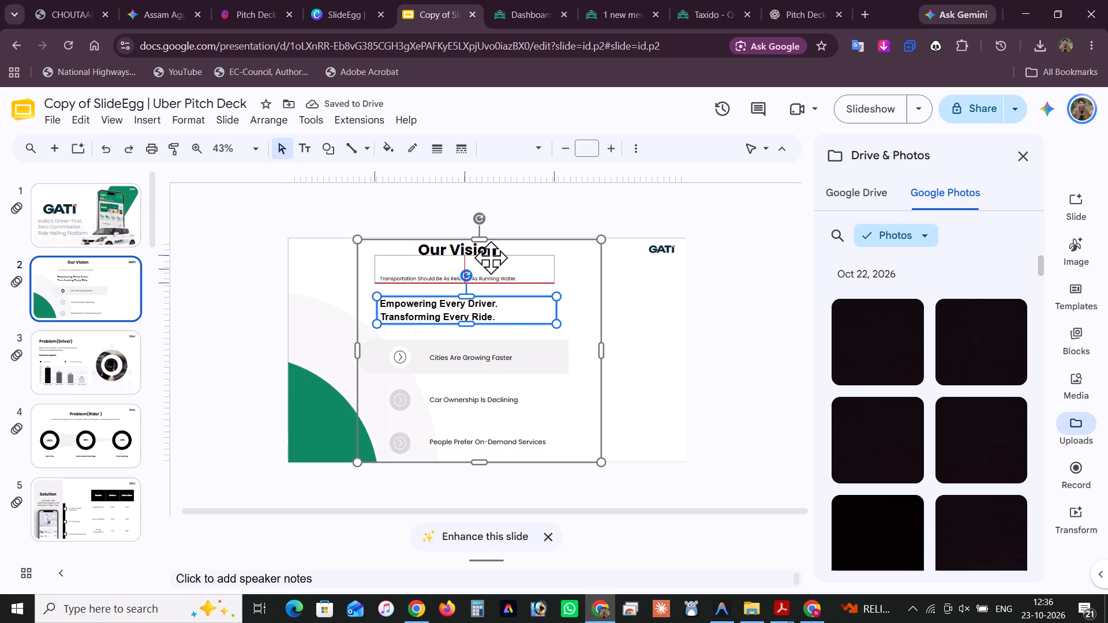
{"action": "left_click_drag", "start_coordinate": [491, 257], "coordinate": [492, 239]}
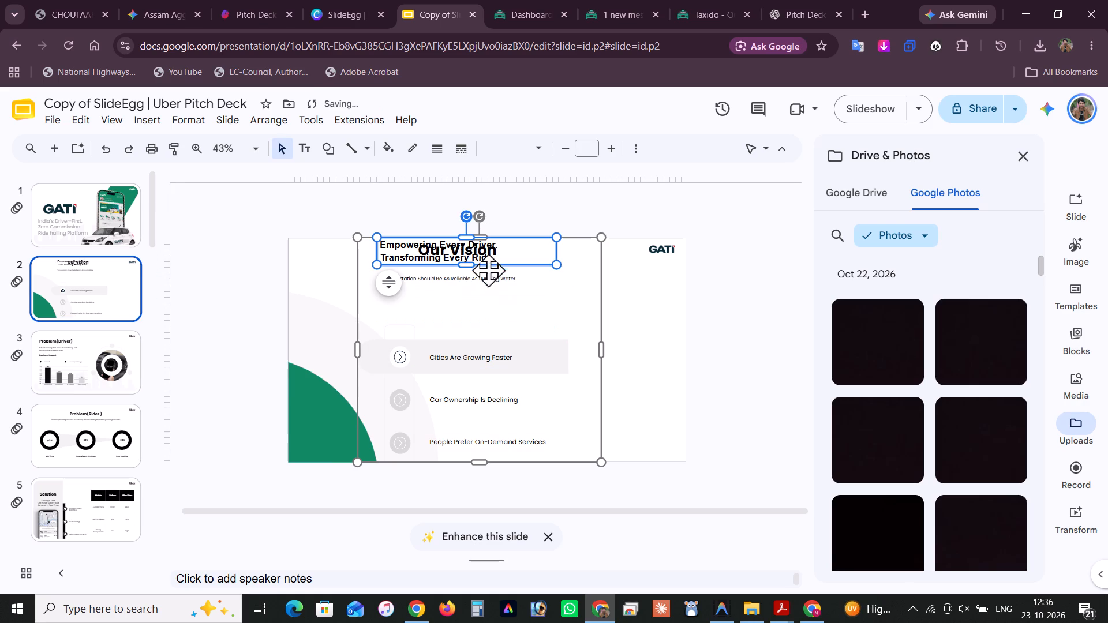
Move the "Transportation Should Be As Reliable As Running Water." line down to just above the "Cities Are Growing Faster" row.
{"action": "left_click", "coordinate": [488, 277]}
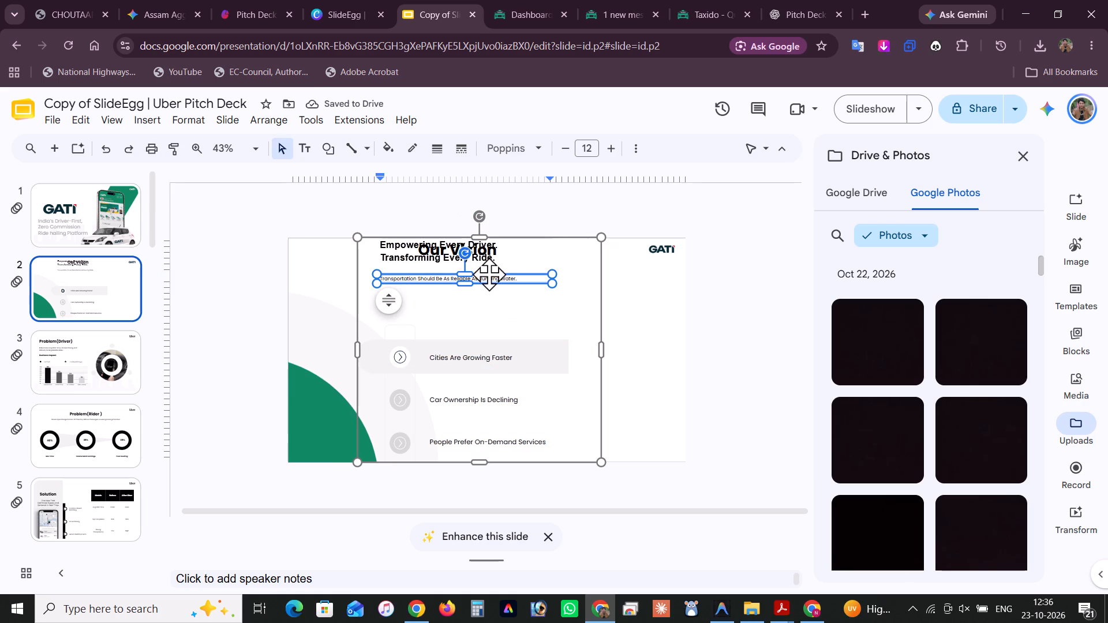
{"action": "left_click_drag", "start_coordinate": [489, 274], "coordinate": [491, 316]}
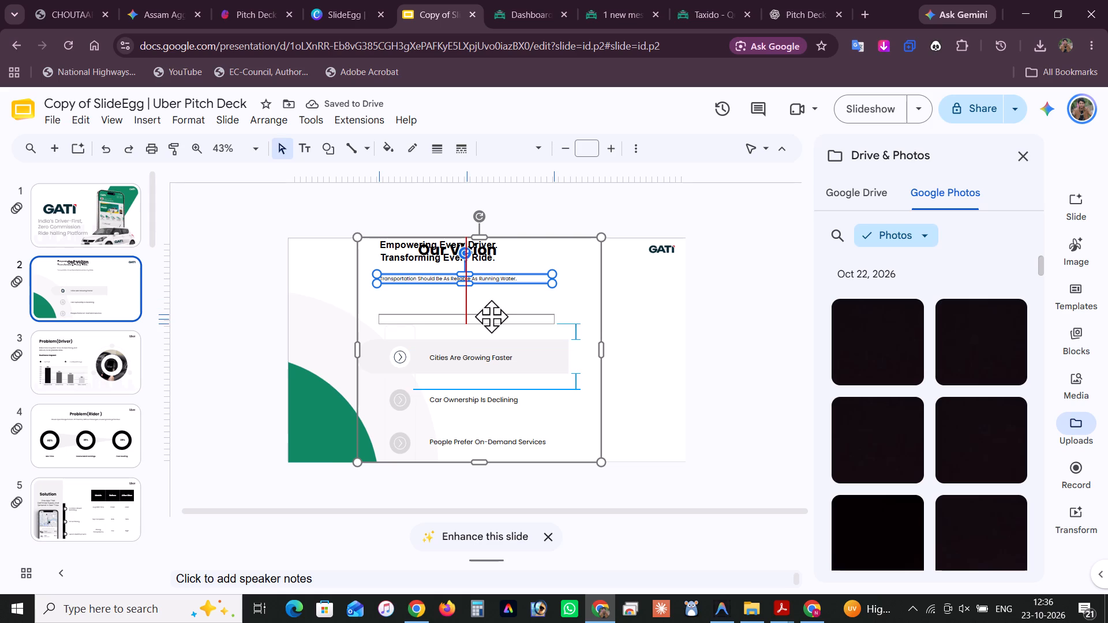
{"action": "left_click_drag", "start_coordinate": [491, 316], "coordinate": [488, 317]}
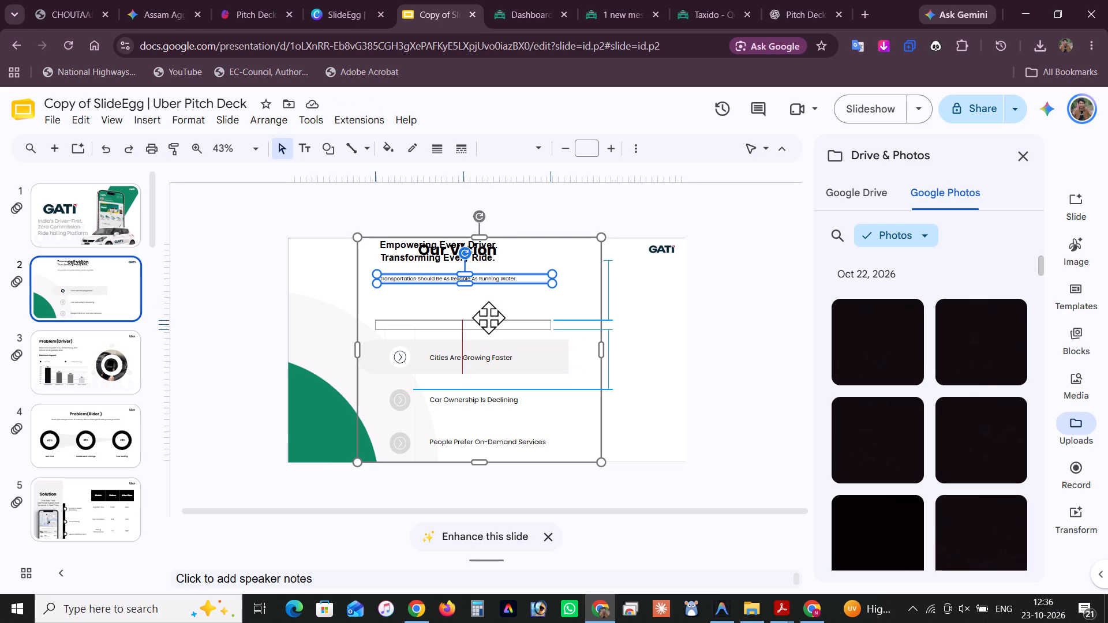
{"action": "left_click_drag", "start_coordinate": [488, 317], "coordinate": [489, 317]}
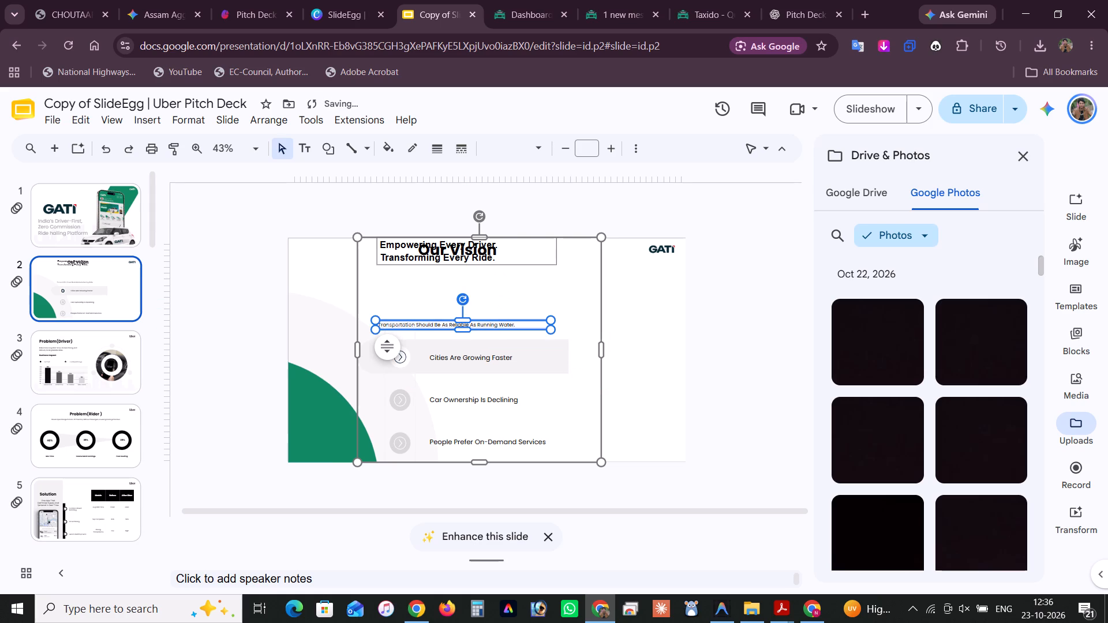
Reposition the "Empowering Every Driver. Transforming Every Ride." tagline directly beneath the "Our Vision" title, shifted slightly rightward.
{"action": "left_click", "coordinate": [481, 263]}
{"action": "left_click_drag", "start_coordinate": [485, 265], "coordinate": [488, 297]}
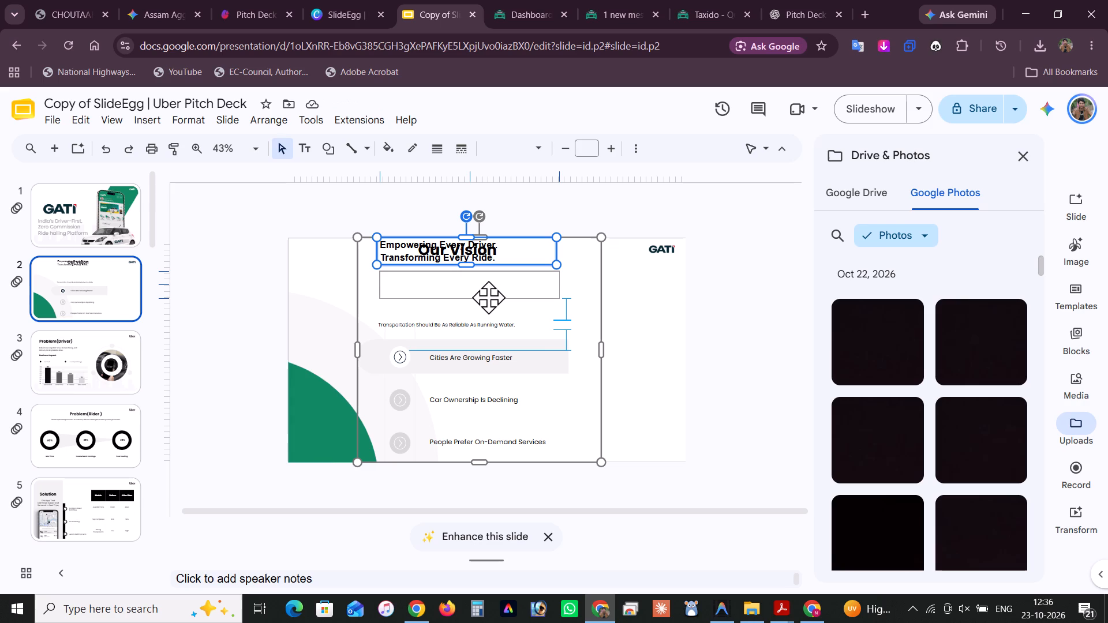
{"action": "left_click_drag", "start_coordinate": [488, 297], "coordinate": [488, 295]}
{"action": "left_click_drag", "start_coordinate": [488, 295], "coordinate": [496, 269]}
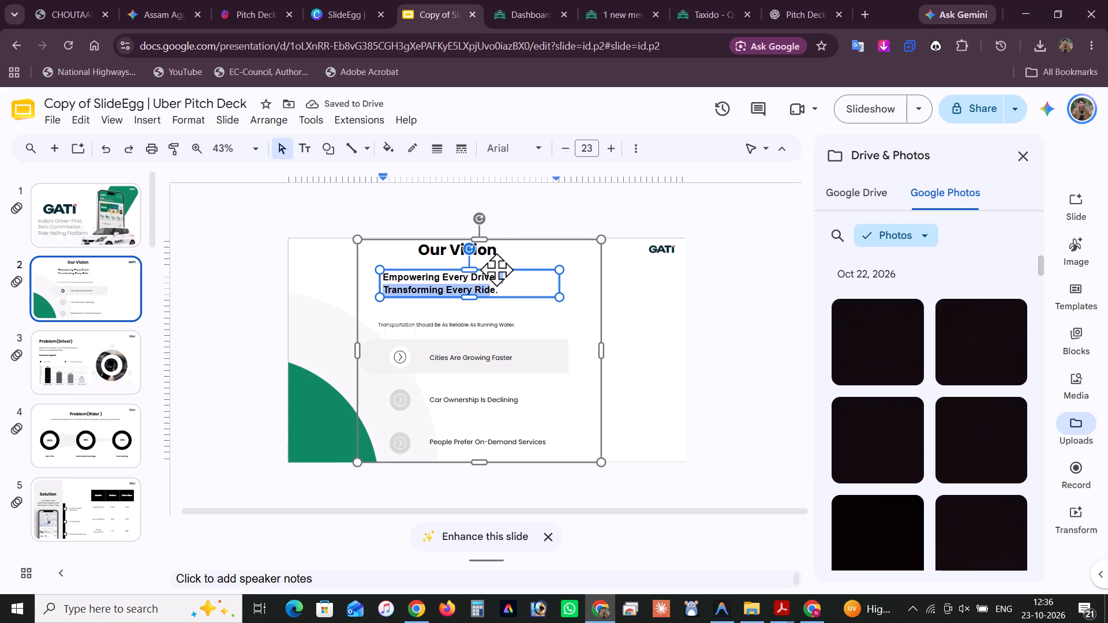
{"action": "left_click_drag", "start_coordinate": [496, 269], "coordinate": [497, 269]}
{"action": "left_click_drag", "start_coordinate": [497, 269], "coordinate": [497, 258]}
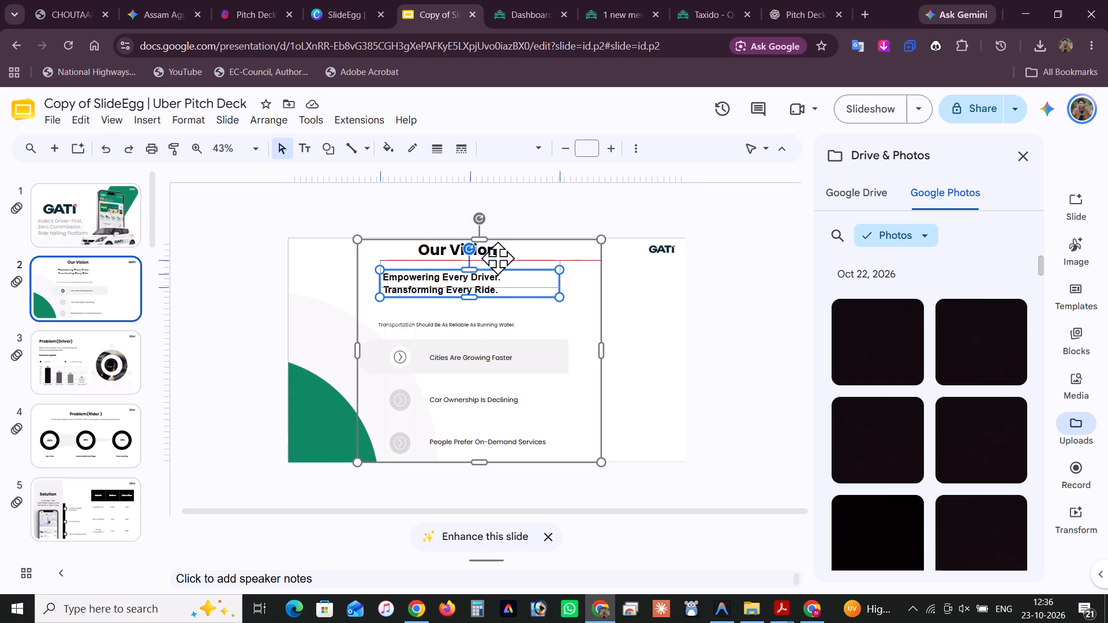
{"action": "left_click_drag", "start_coordinate": [497, 258], "coordinate": [501, 257]}
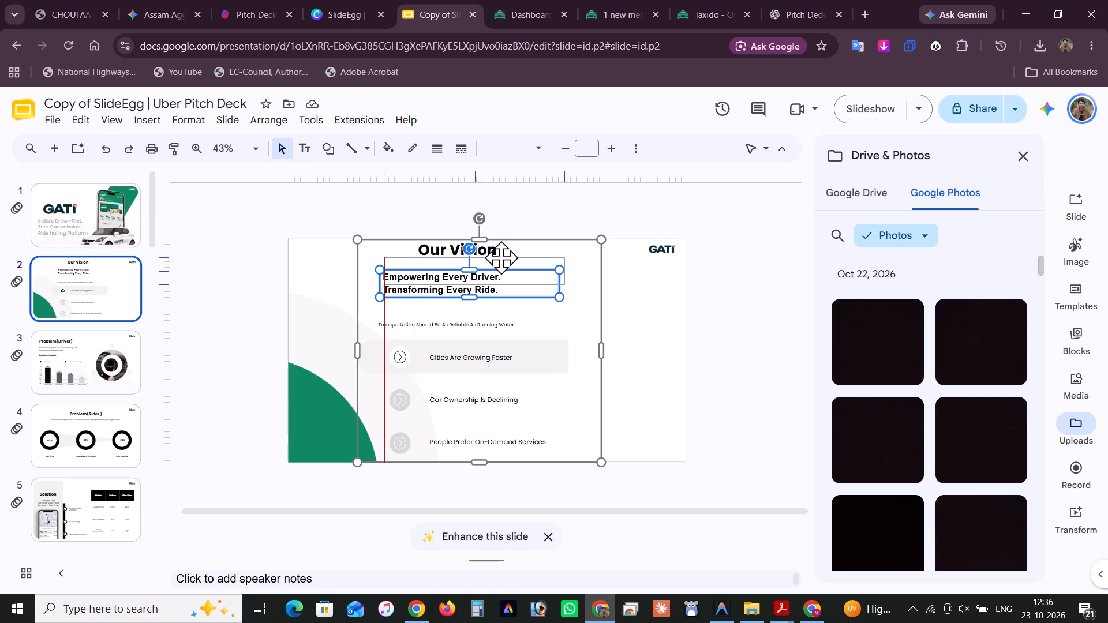
{"action": "left_click_drag", "start_coordinate": [501, 257], "coordinate": [501, 257]}
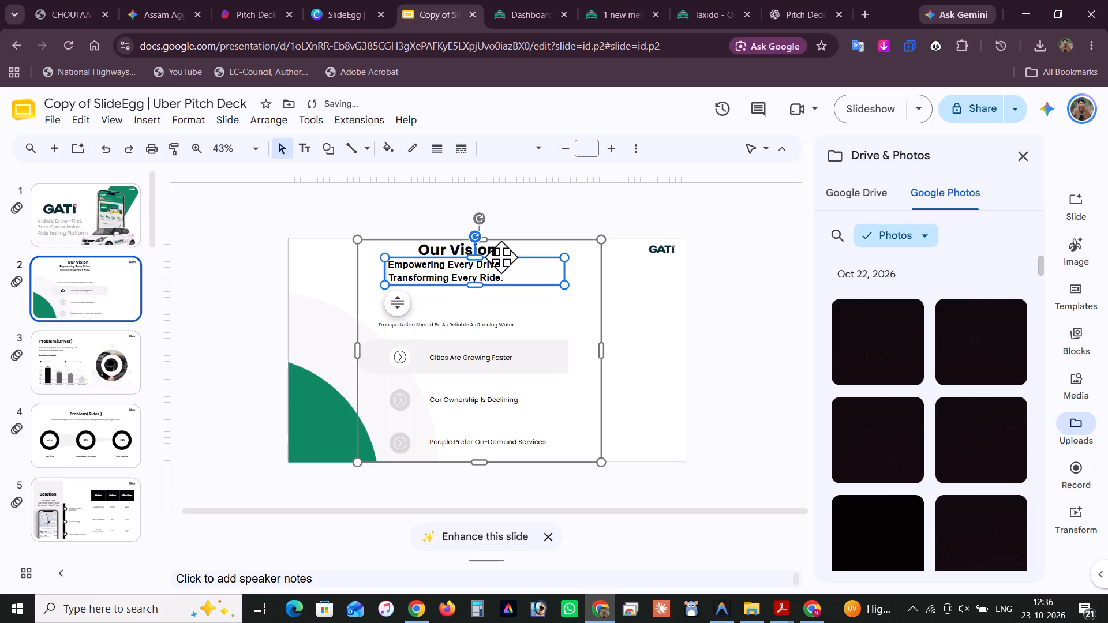
{"action": "left_click", "coordinate": [705, 279]}
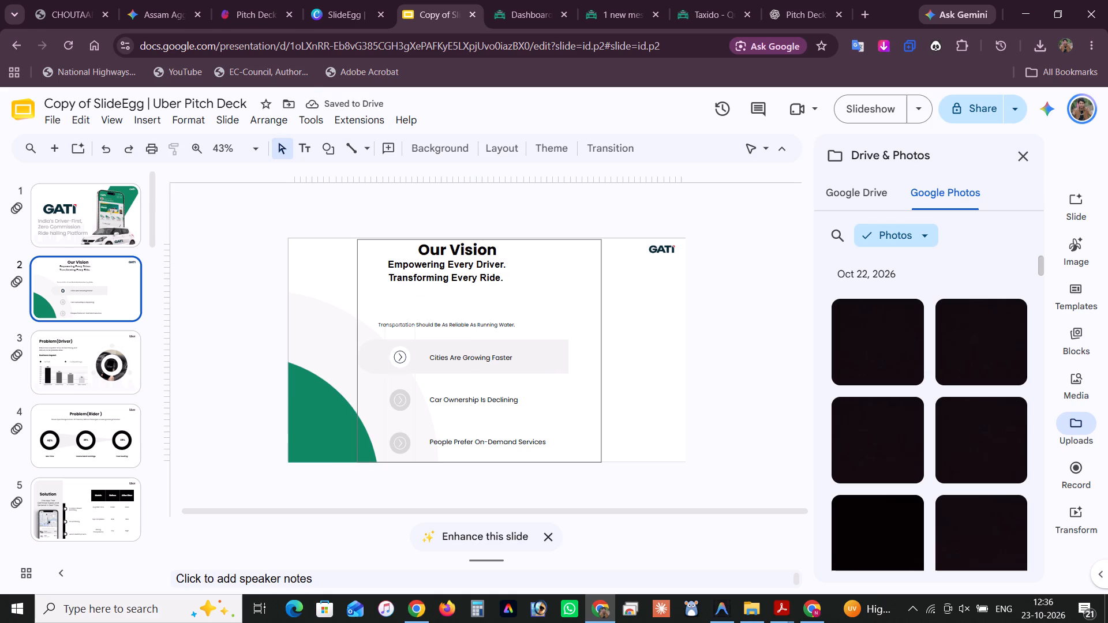
Nudge the tagline box slightly down so its top edge meets the bottom of the "Our Vision" title box.
{"action": "left_click", "coordinate": [462, 272]}
{"action": "left_click", "coordinate": [463, 267]}
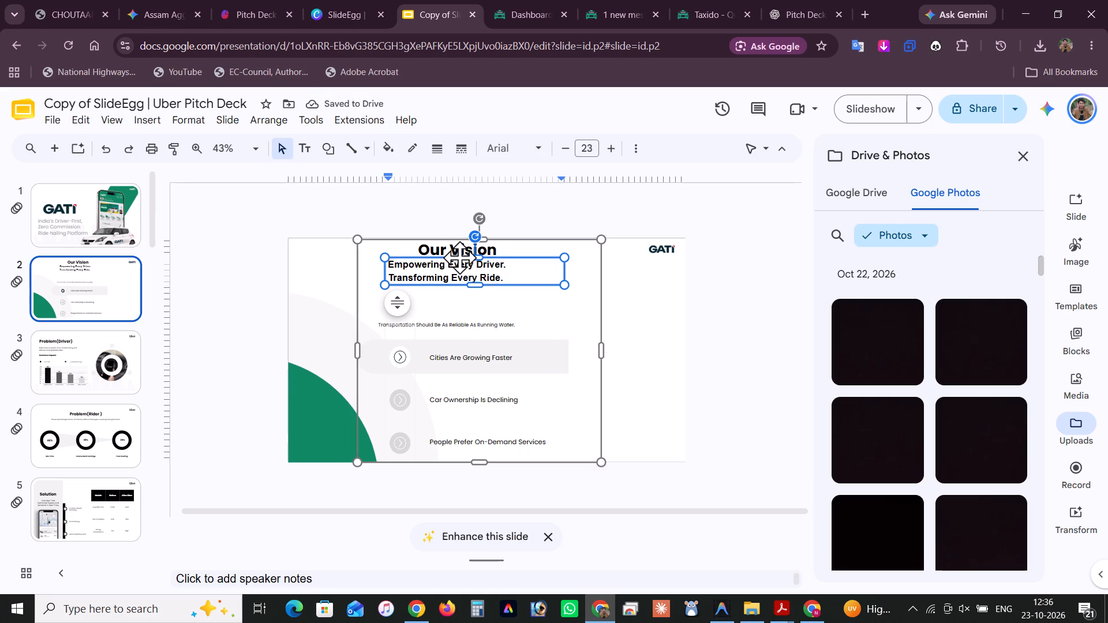
{"action": "left_click", "coordinate": [459, 257]}
{"action": "left_click", "coordinate": [459, 257]}
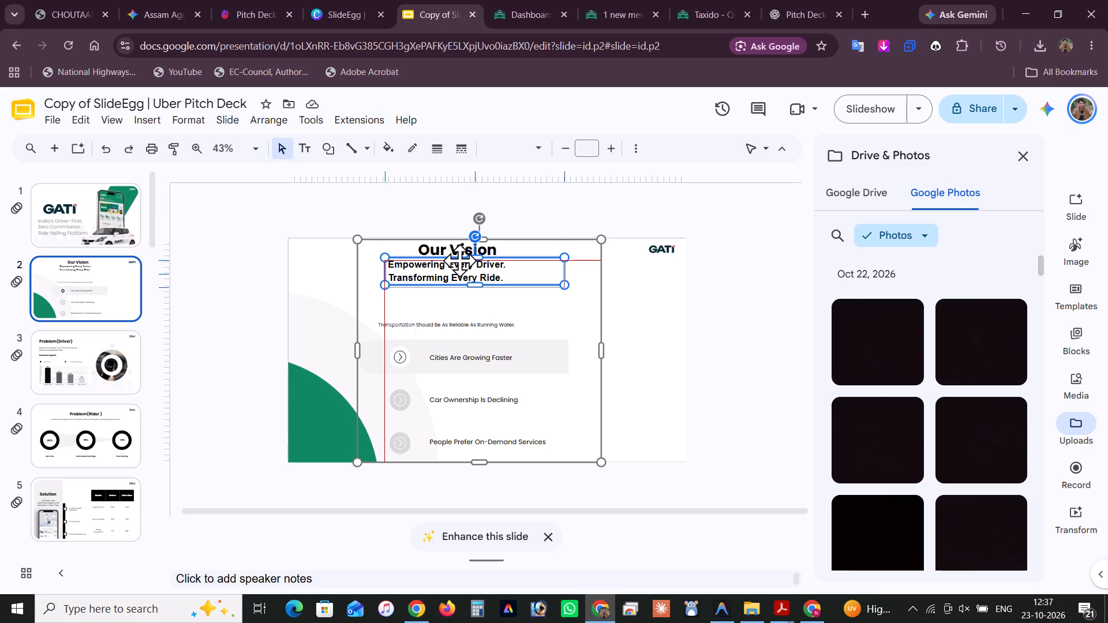
{"action": "left_click", "coordinate": [459, 260]}
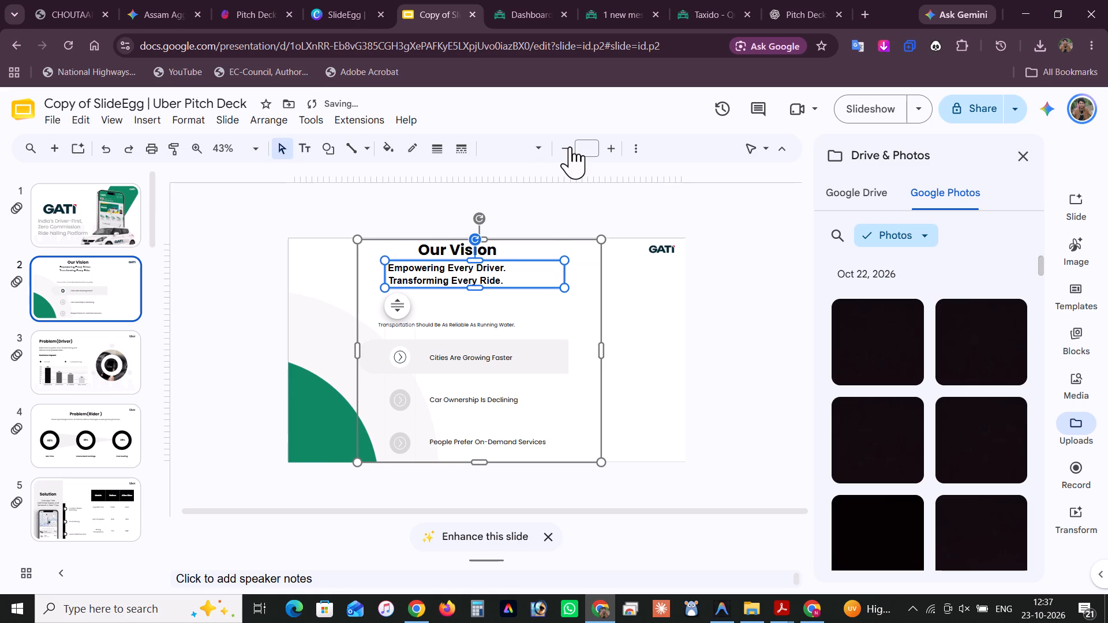
Narrow the tagline box by pulling its right edge in close to the end of its two text lines, keeping font size 23.
{"action": "left_click", "coordinate": [570, 147]}
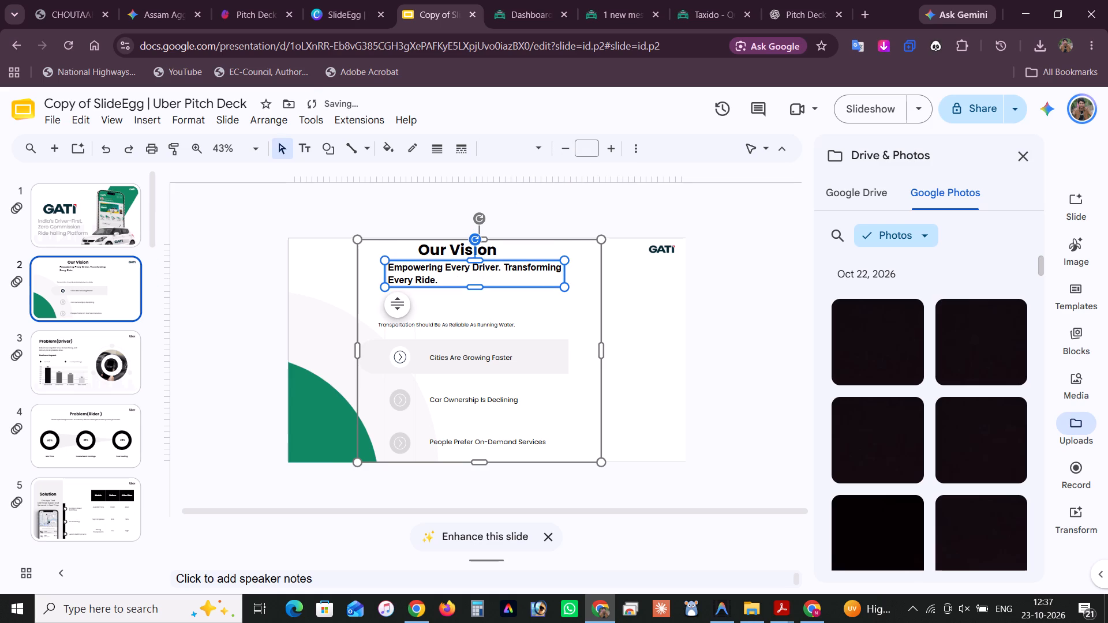
{"action": "left_click", "coordinate": [611, 148]}
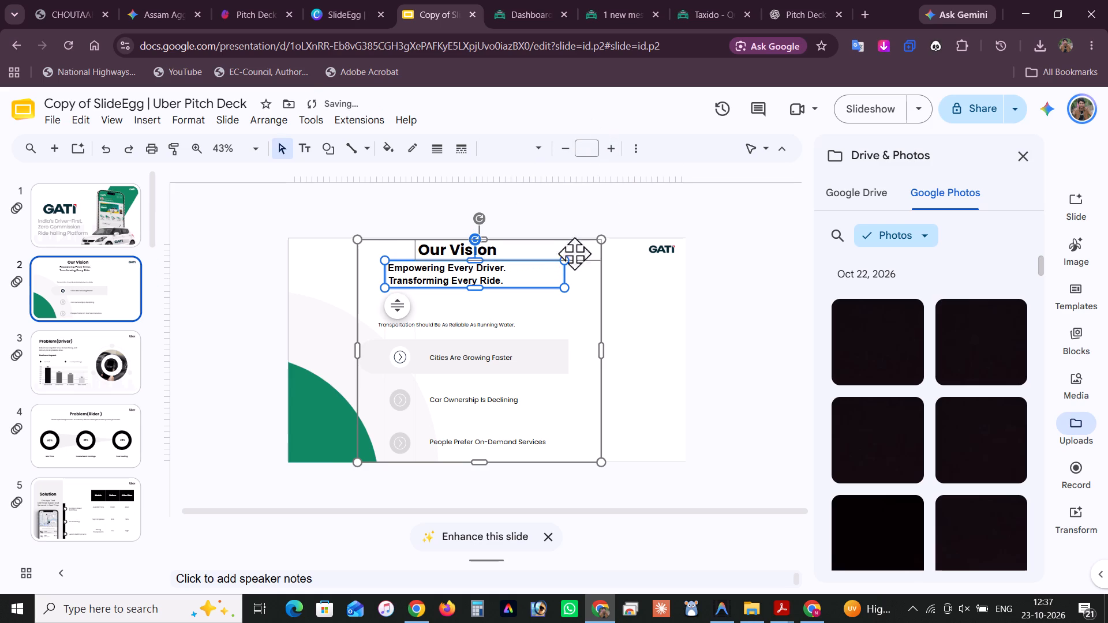
{"action": "left_click_drag", "start_coordinate": [564, 273], "coordinate": [517, 277]}
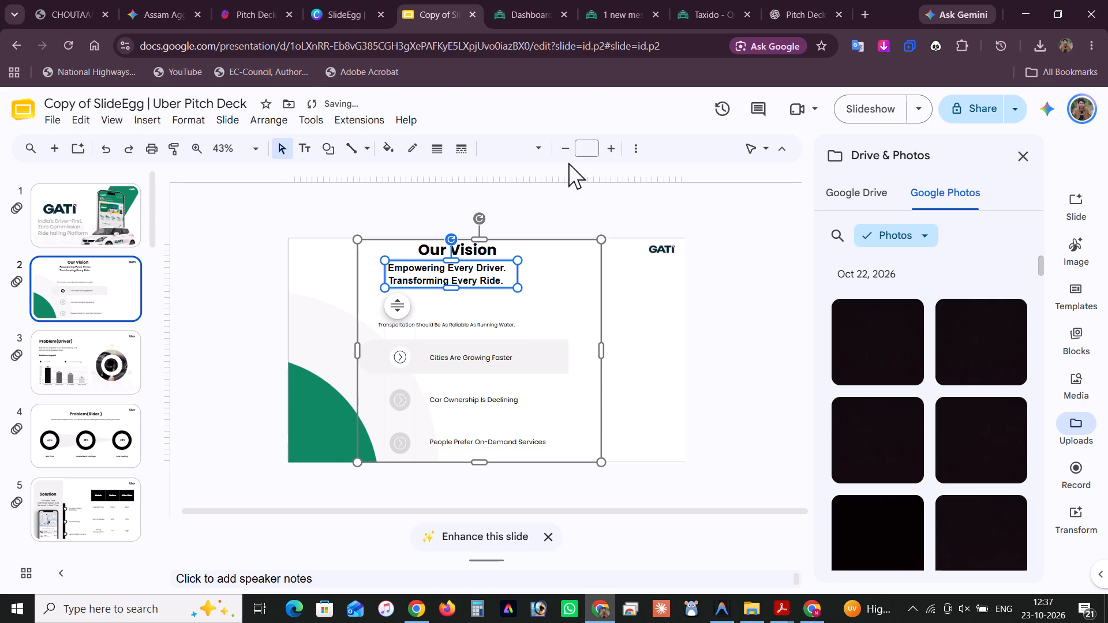
{"action": "left_click", "coordinate": [567, 153]}
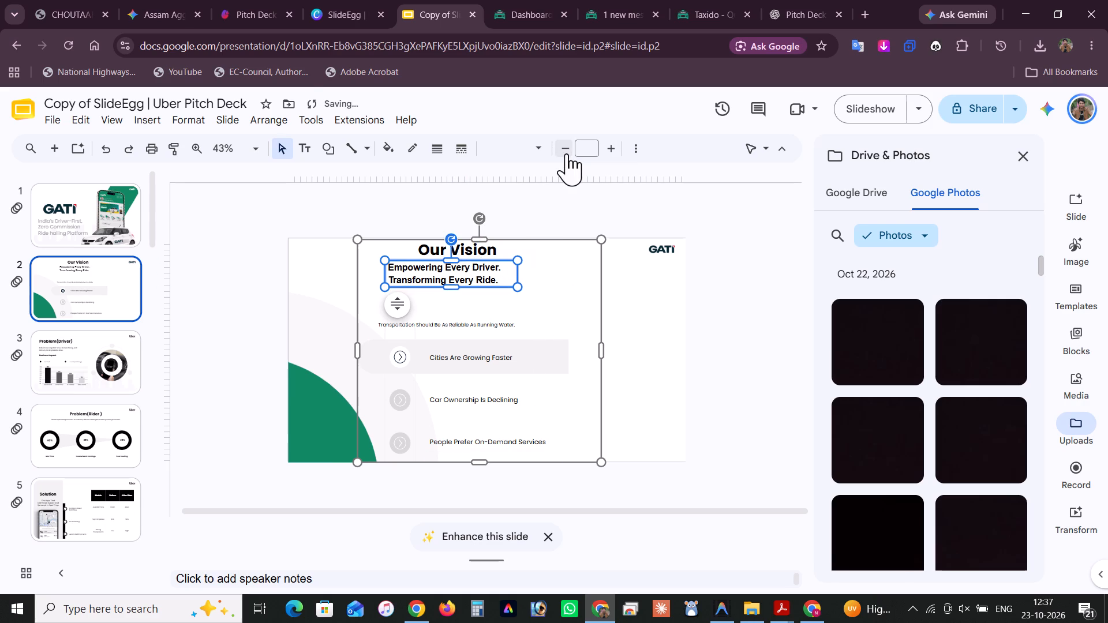
{"action": "left_click", "coordinate": [567, 153]}
{"action": "left_click", "coordinate": [567, 153]}
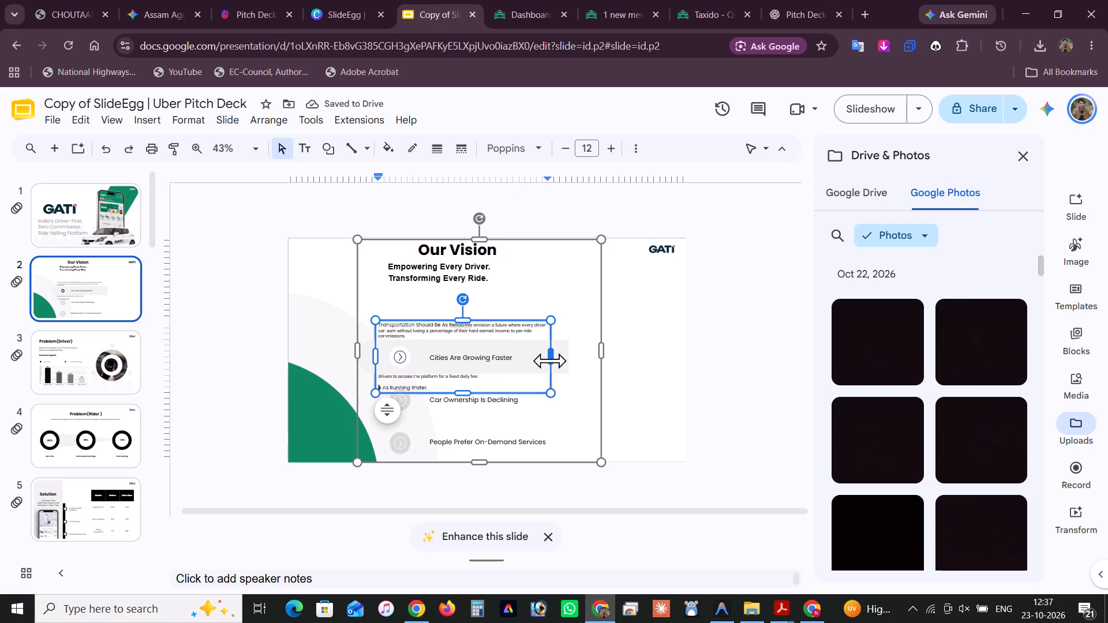
Widen the pasted body text box slightly rightward and move it up to sit just beneath the tagline.
{"action": "left_click_drag", "start_coordinate": [550, 360], "coordinate": [579, 351]}
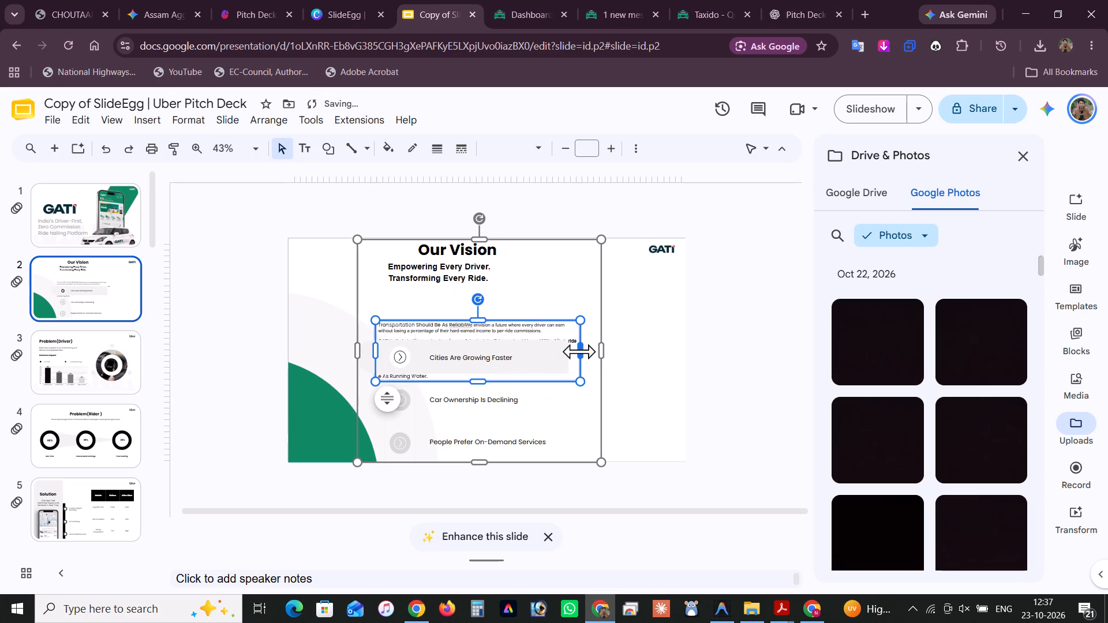
{"action": "left_click_drag", "start_coordinate": [521, 321], "coordinate": [519, 307]}
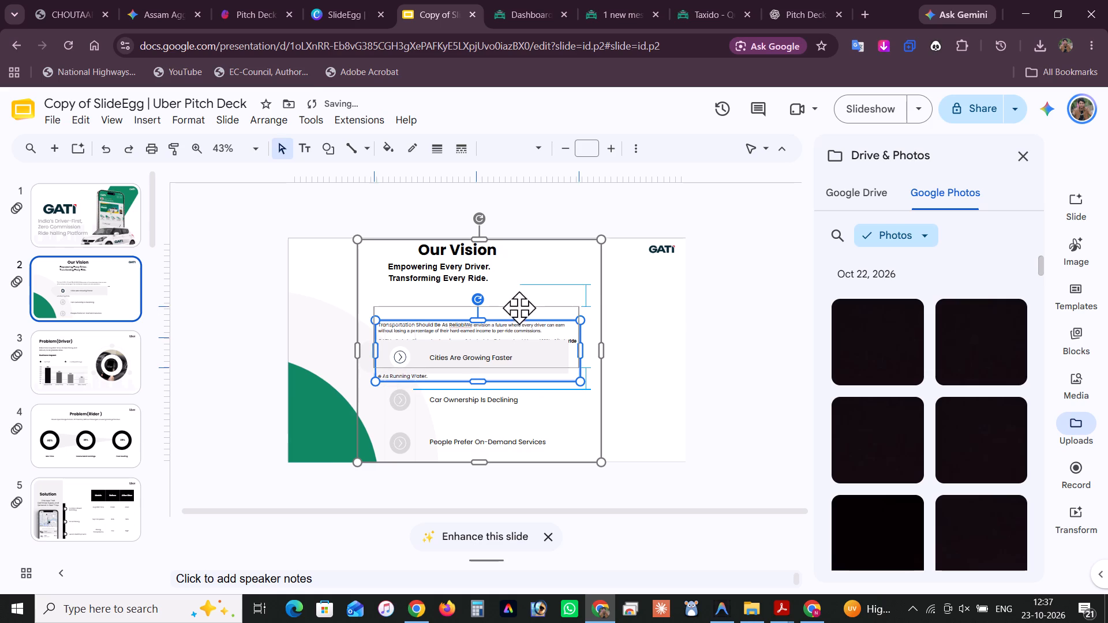
{"action": "left_click_drag", "start_coordinate": [519, 307], "coordinate": [521, 287]}
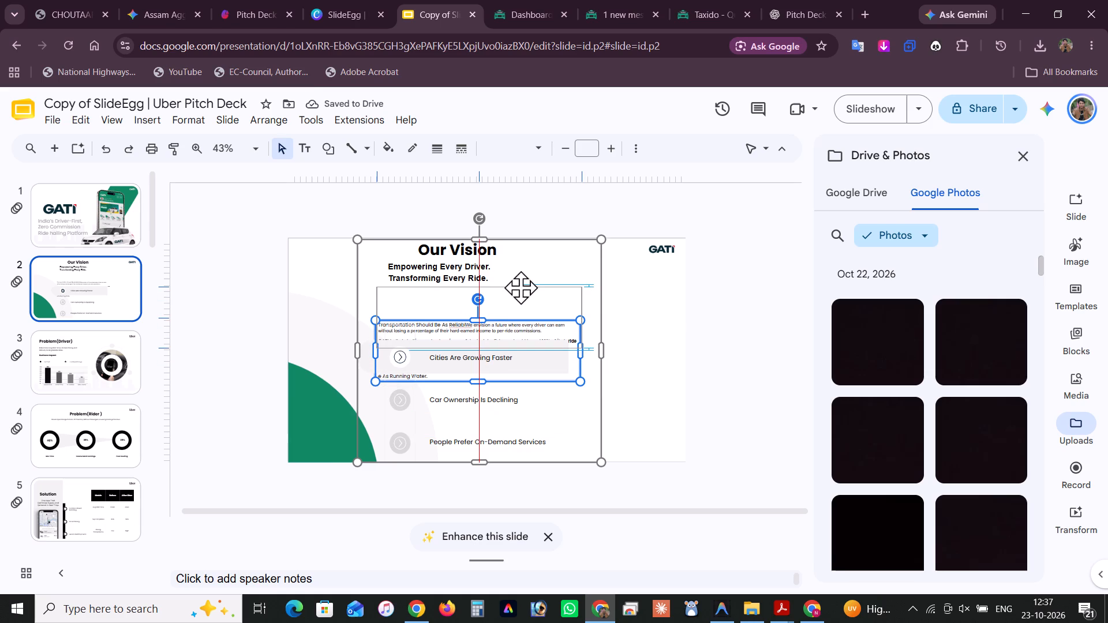
{"action": "left_click_drag", "start_coordinate": [521, 287], "coordinate": [521, 286]}
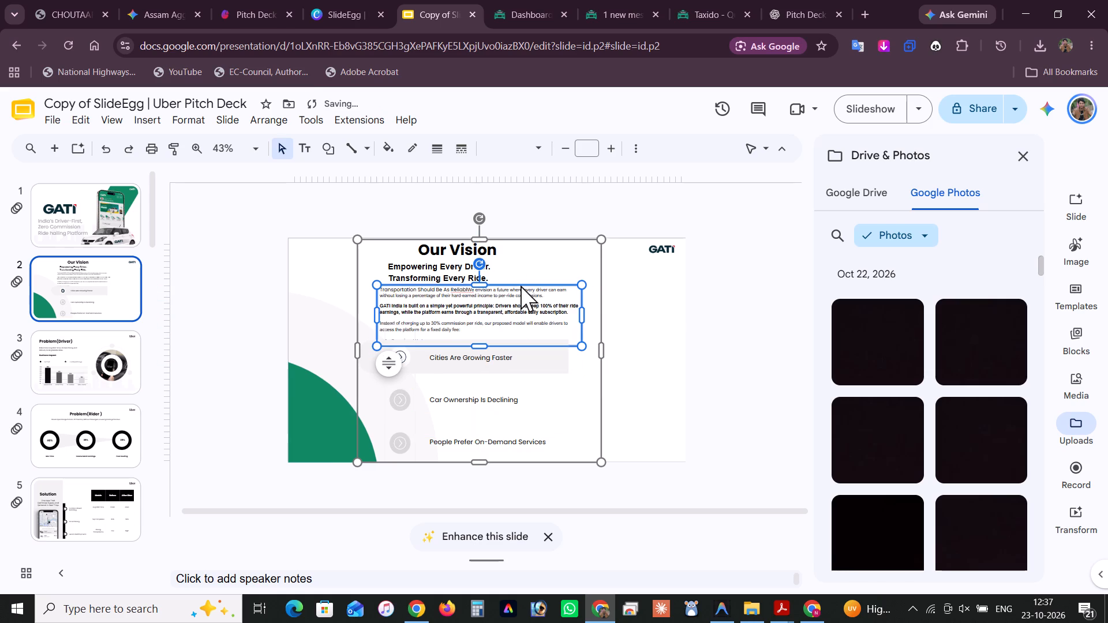
{"action": "key", "text": "Down"}
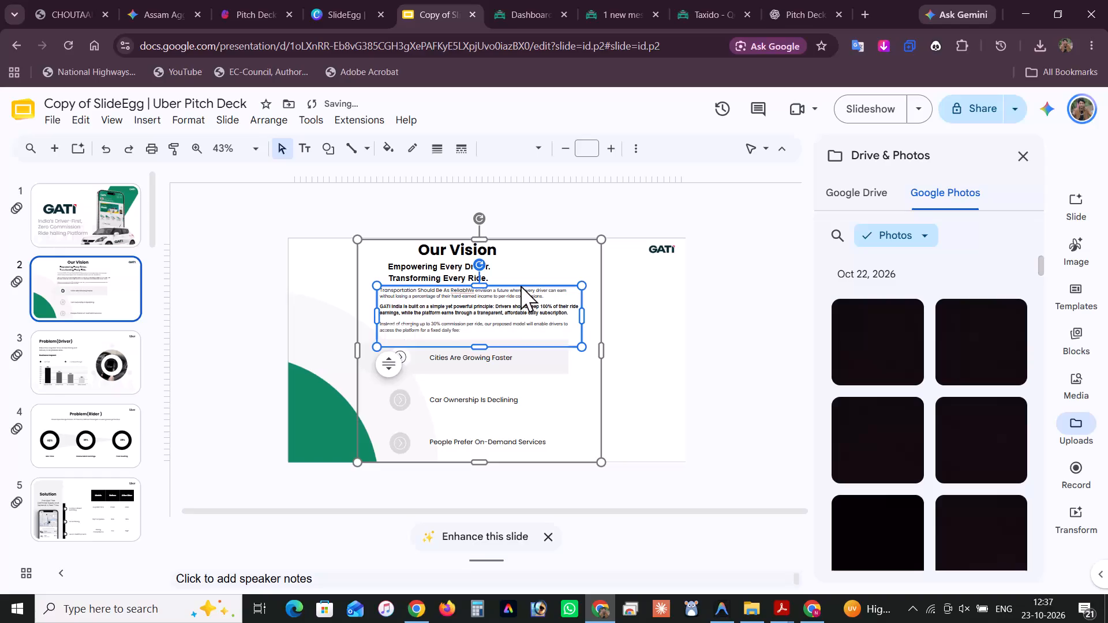
{"action": "key", "text": "Down"}
{"action": "key", "text": "Down"}
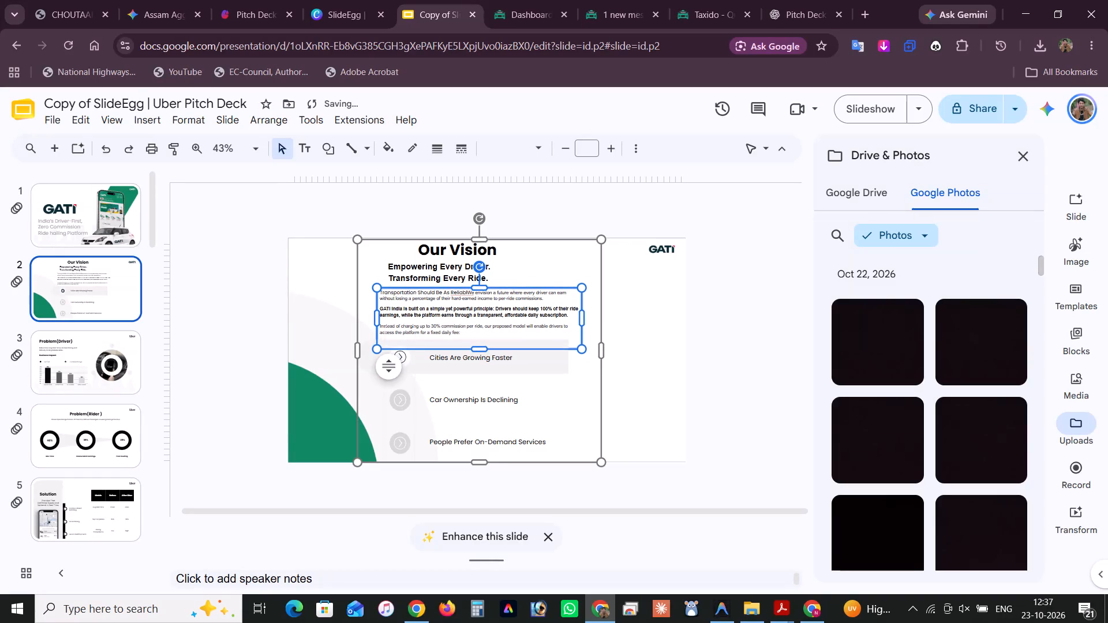
Extend the body text box's right edge about halfway toward the slide's right edge, keeping its left edge in place.
{"action": "left_click", "coordinate": [626, 334]}
{"action": "left_click", "coordinate": [546, 326]}
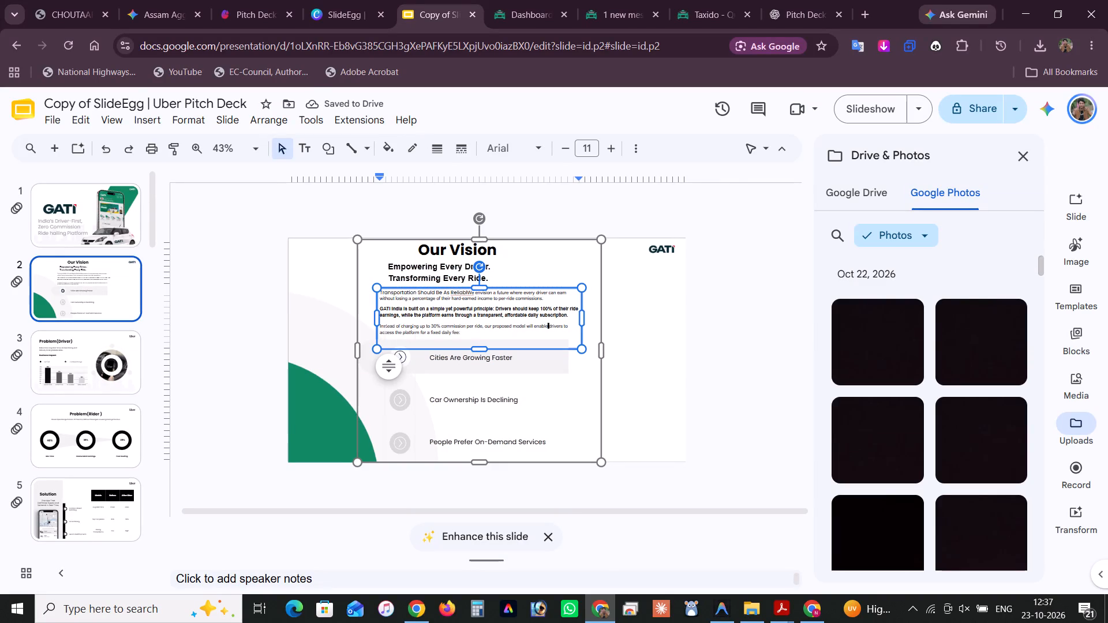
{"action": "left_click", "coordinate": [581, 310]}
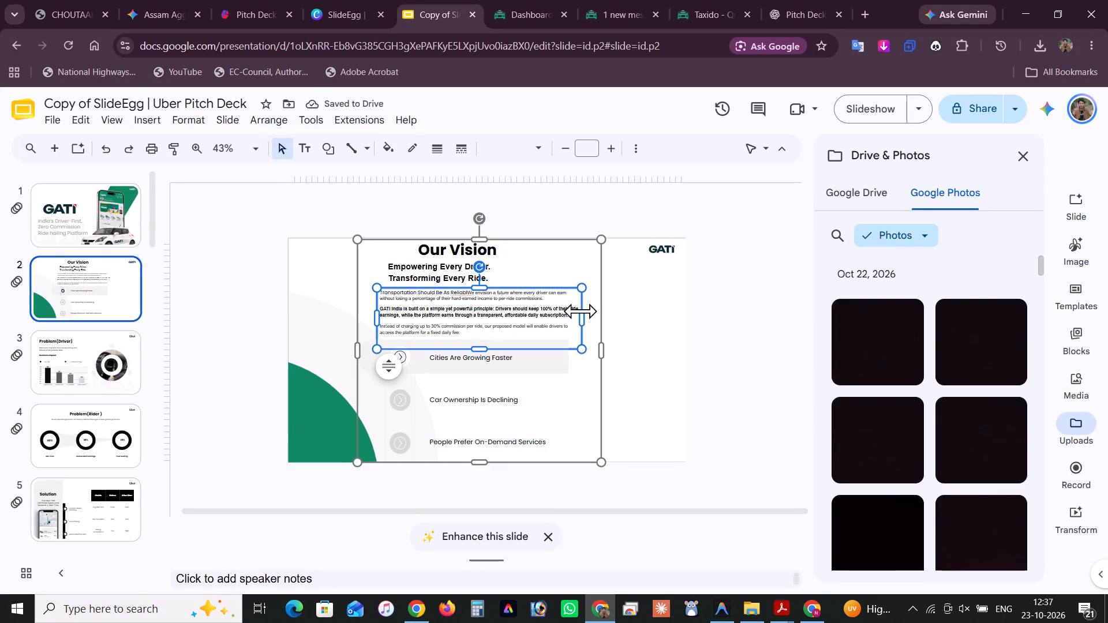
{"action": "double_click", "coordinate": [581, 313]}
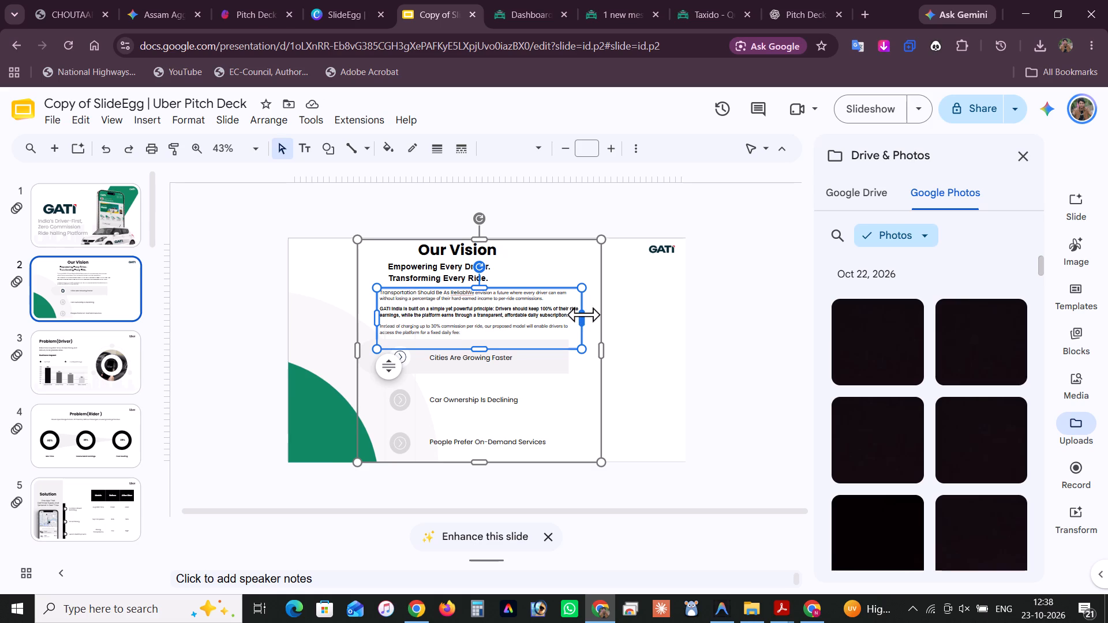
{"action": "left_click_drag", "start_coordinate": [584, 314], "coordinate": [599, 314]}
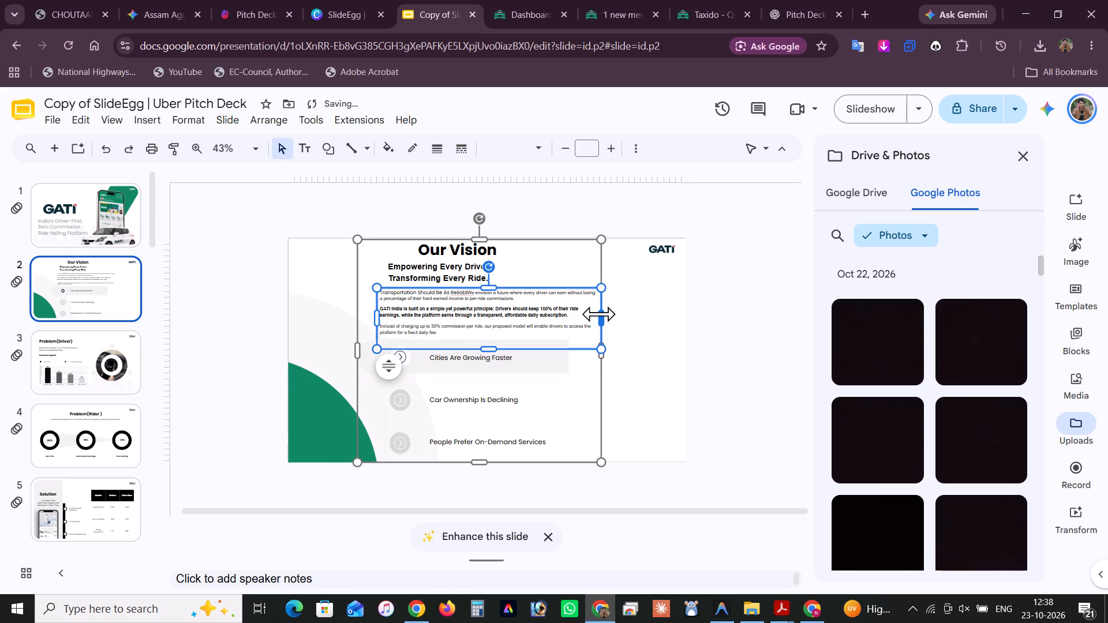
{"action": "left_click_drag", "start_coordinate": [599, 314], "coordinate": [609, 313]}
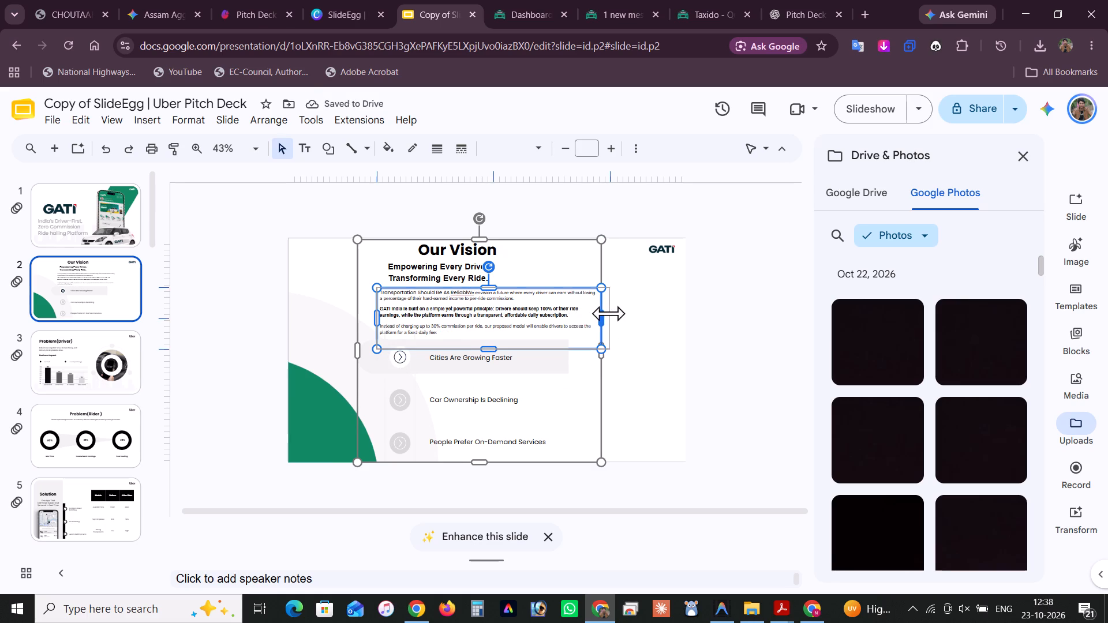
{"action": "left_click_drag", "start_coordinate": [609, 313], "coordinate": [619, 313]}
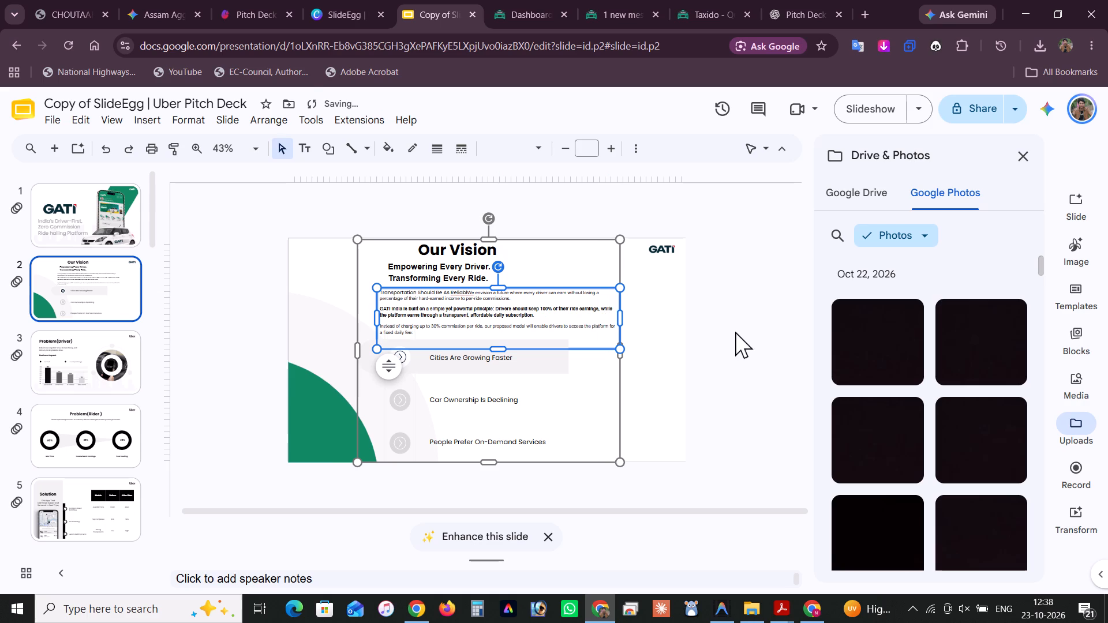
Increase the body text by two points, bringing the pasted paragraphs to 13, and widen the box almost to the slide's right edge.
{"action": "left_click", "coordinate": [611, 147]}
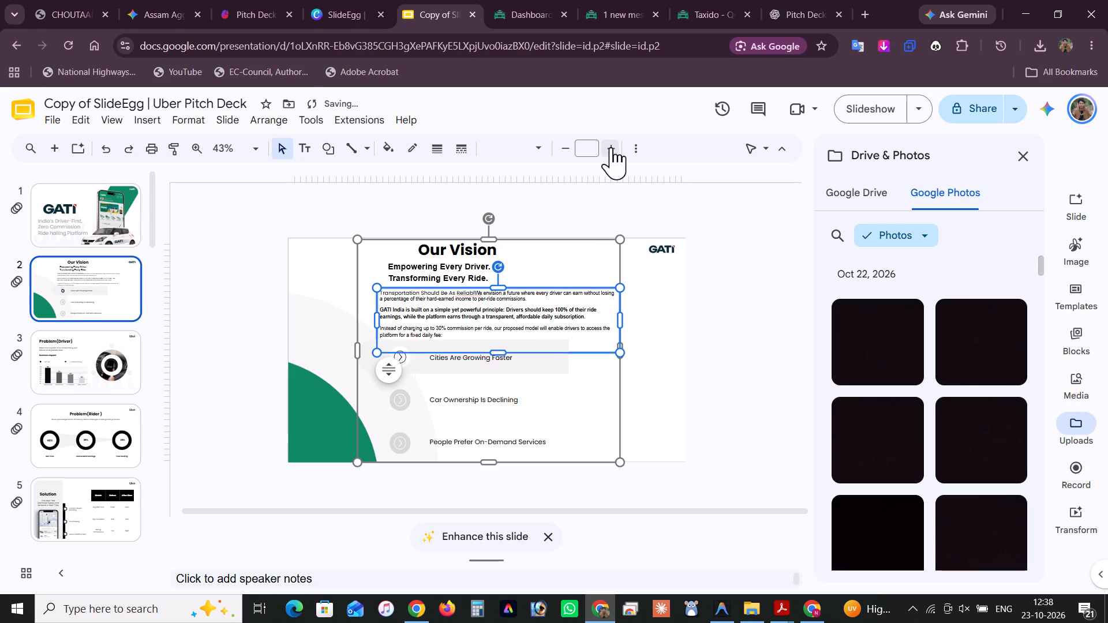
{"action": "left_click", "coordinate": [611, 147]}
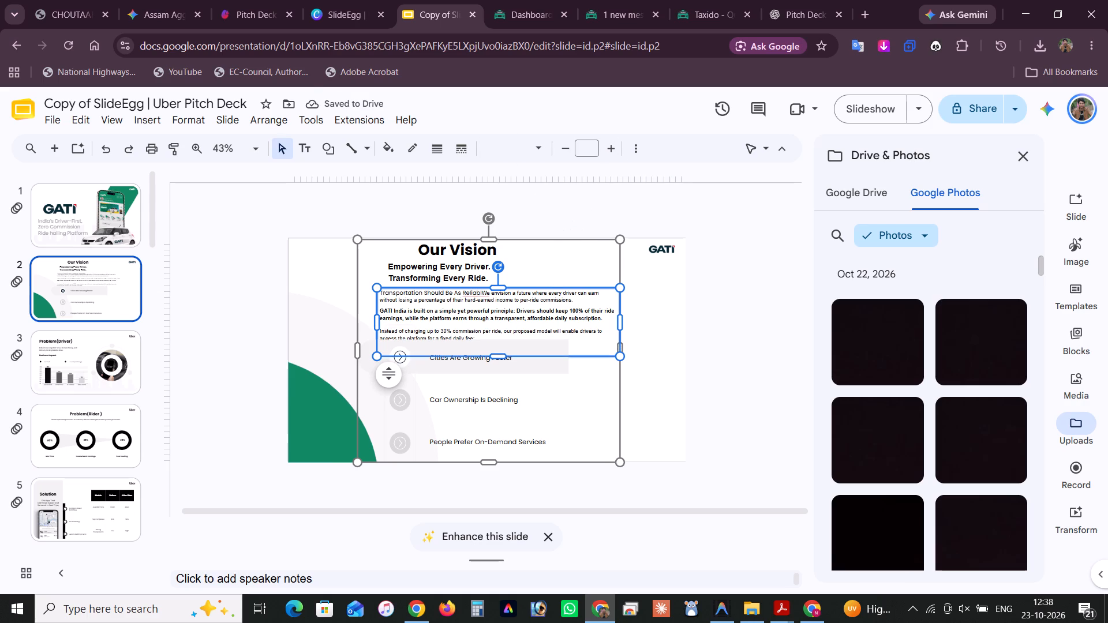
{"action": "left_click_drag", "start_coordinate": [620, 319], "coordinate": [665, 316]}
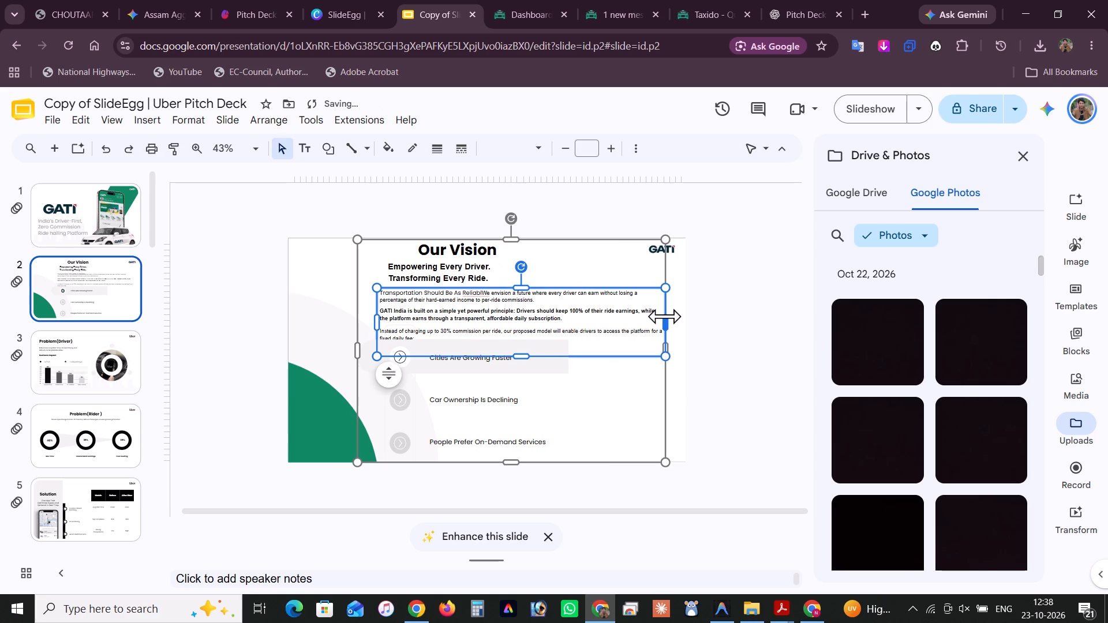
{"action": "left_click_drag", "start_coordinate": [665, 316], "coordinate": [677, 319]}
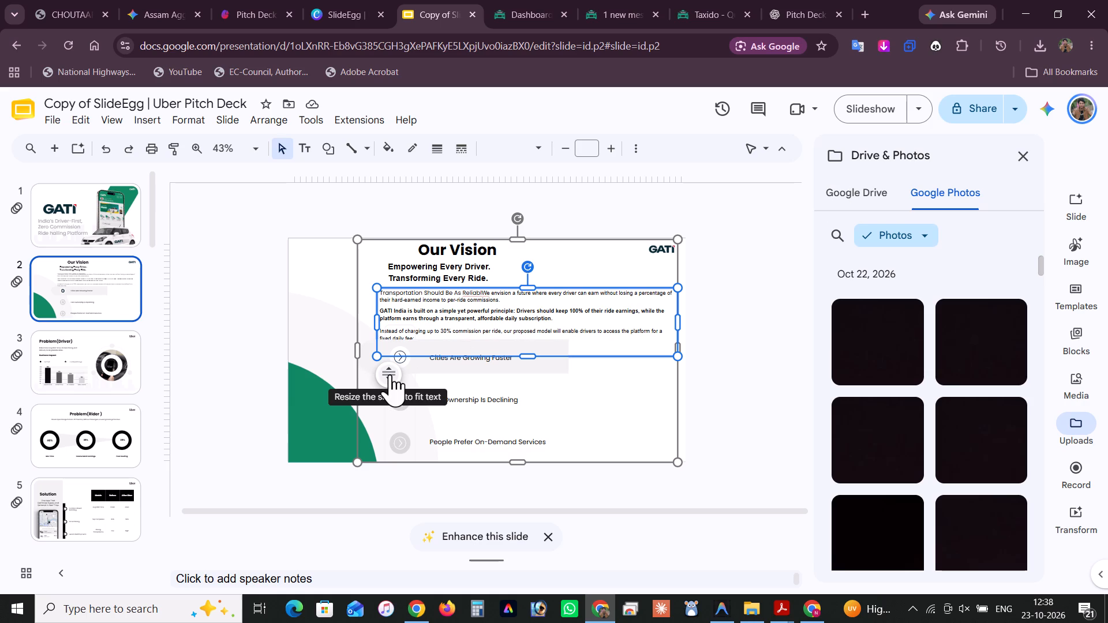
Move the grey bar behind "Cities Are Growing Faster" down clear of the body text, reaching the "Car Ownership Is Declining" row.
{"action": "left_click_drag", "start_coordinate": [530, 356], "coordinate": [528, 343]}
{"action": "left_click", "coordinate": [526, 361]}
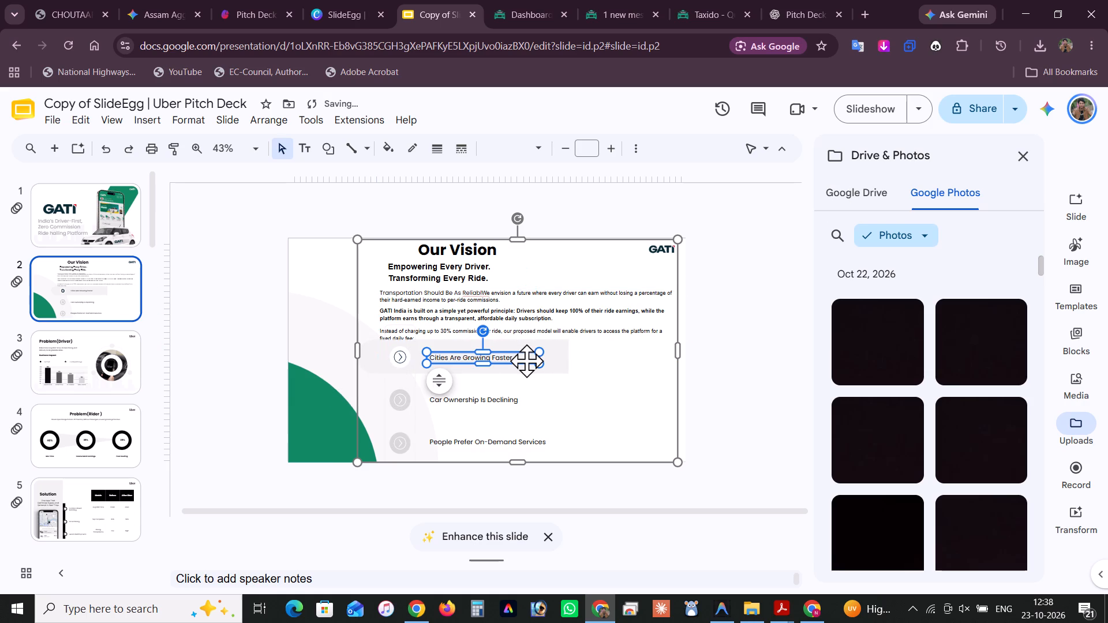
{"action": "left_click", "coordinate": [590, 355]}
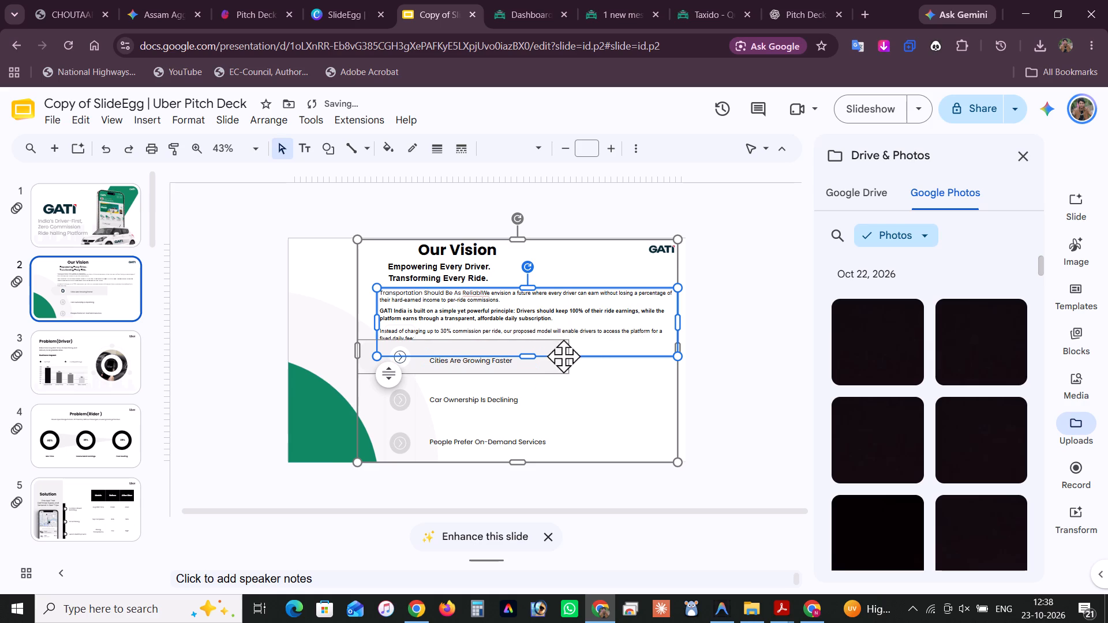
{"action": "left_click", "coordinate": [579, 329]}
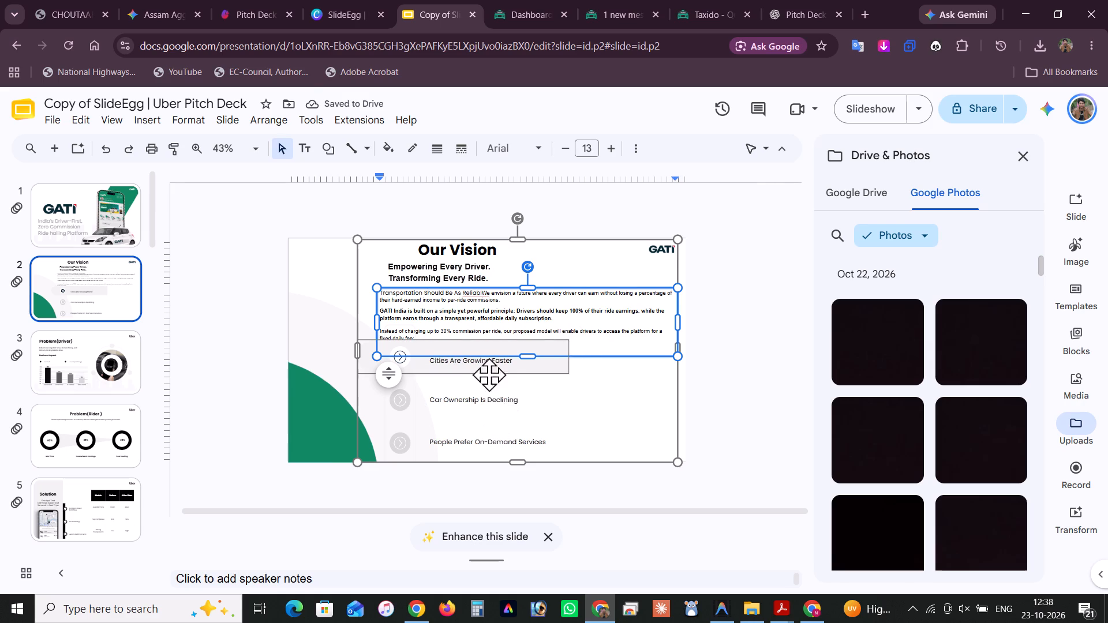
{"action": "left_click_drag", "start_coordinate": [516, 371], "coordinate": [521, 388]}
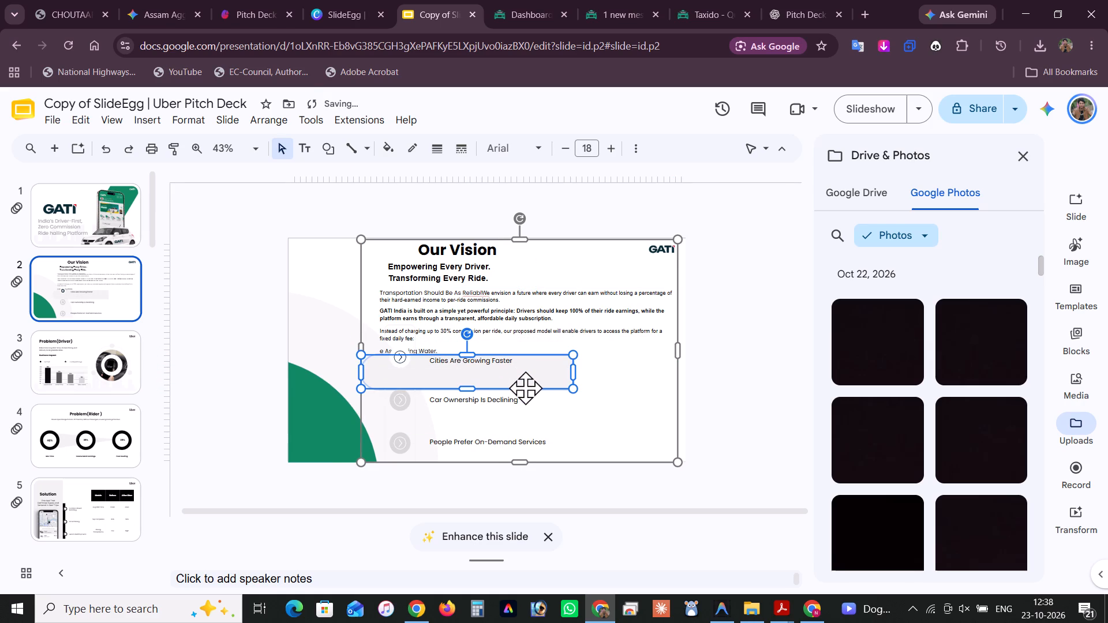
{"action": "left_click_drag", "start_coordinate": [525, 388], "coordinate": [525, 399]}
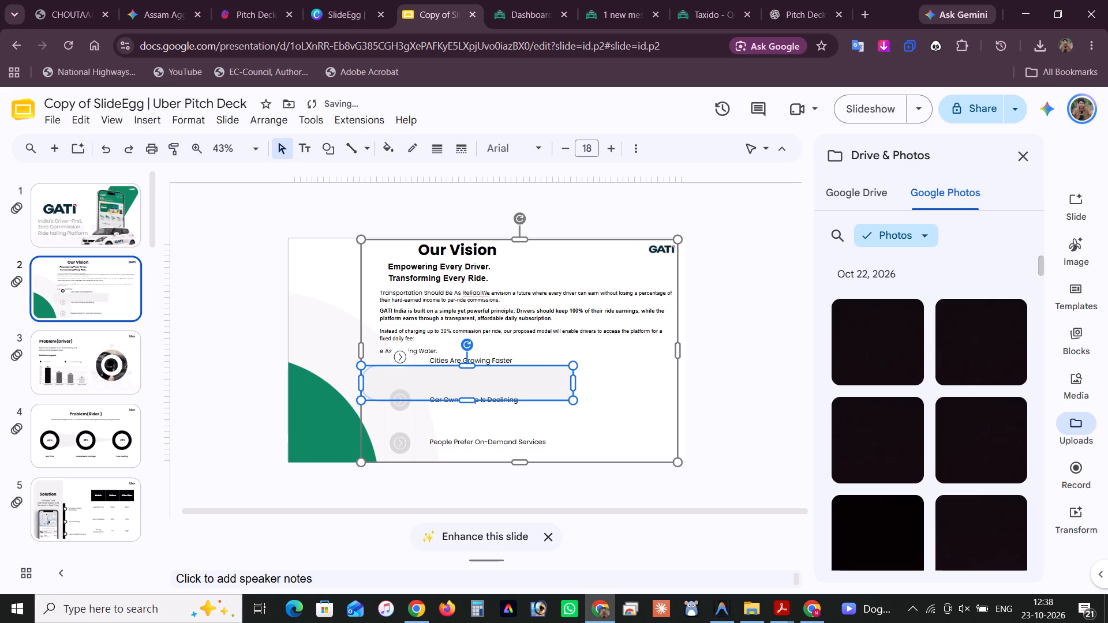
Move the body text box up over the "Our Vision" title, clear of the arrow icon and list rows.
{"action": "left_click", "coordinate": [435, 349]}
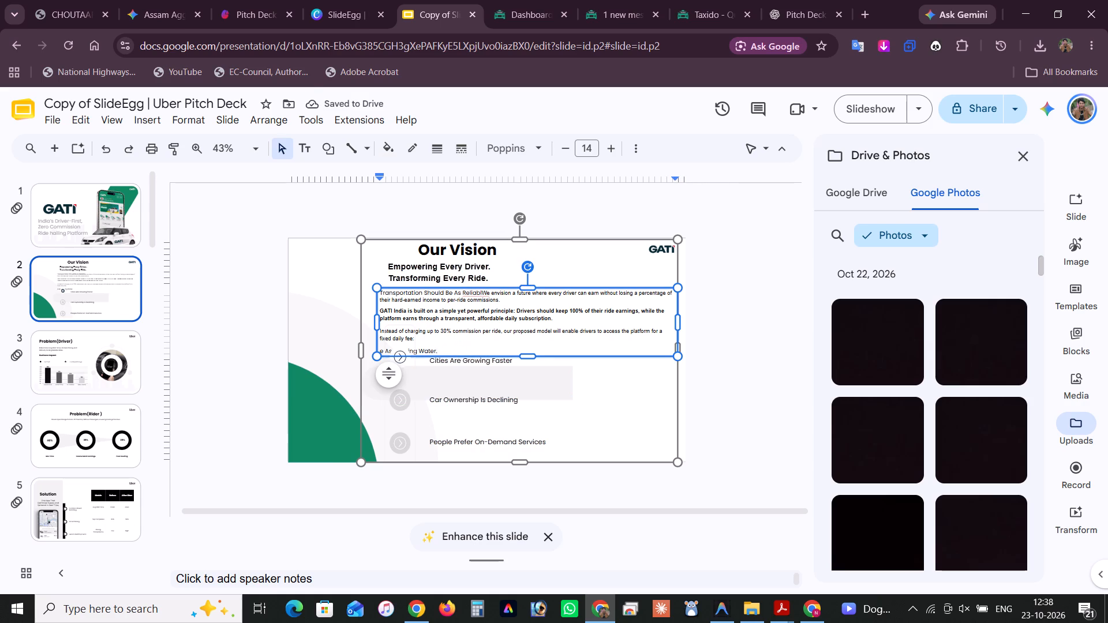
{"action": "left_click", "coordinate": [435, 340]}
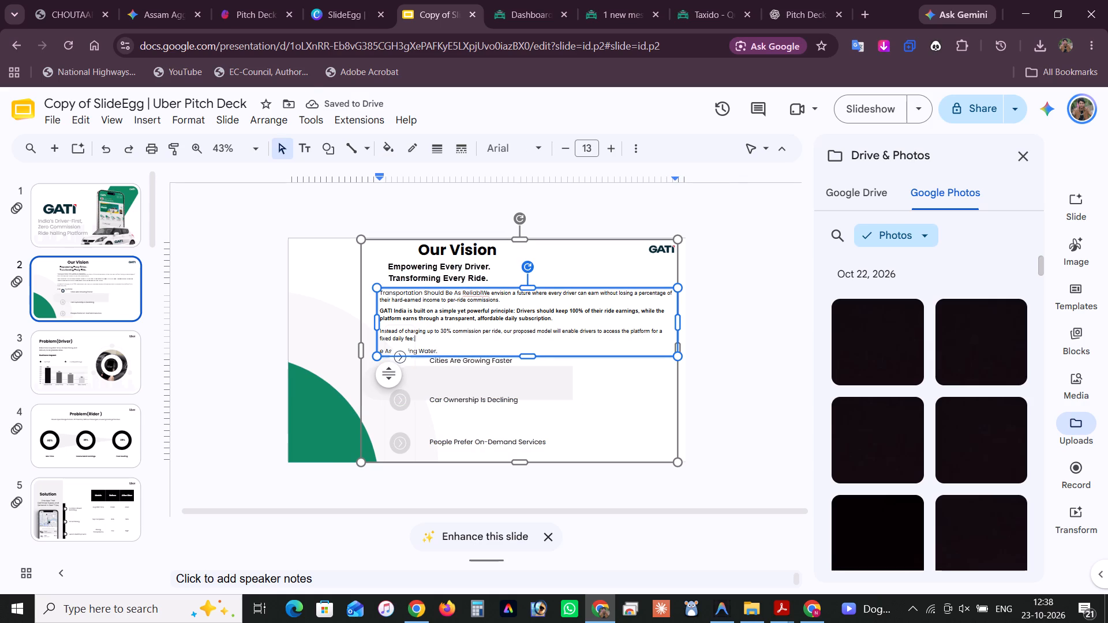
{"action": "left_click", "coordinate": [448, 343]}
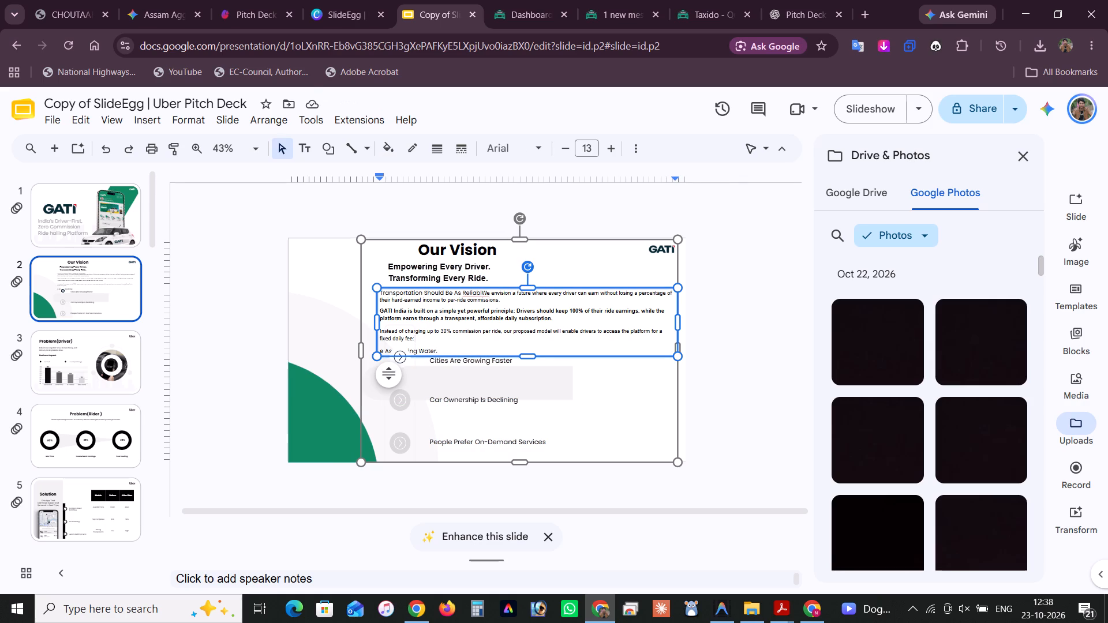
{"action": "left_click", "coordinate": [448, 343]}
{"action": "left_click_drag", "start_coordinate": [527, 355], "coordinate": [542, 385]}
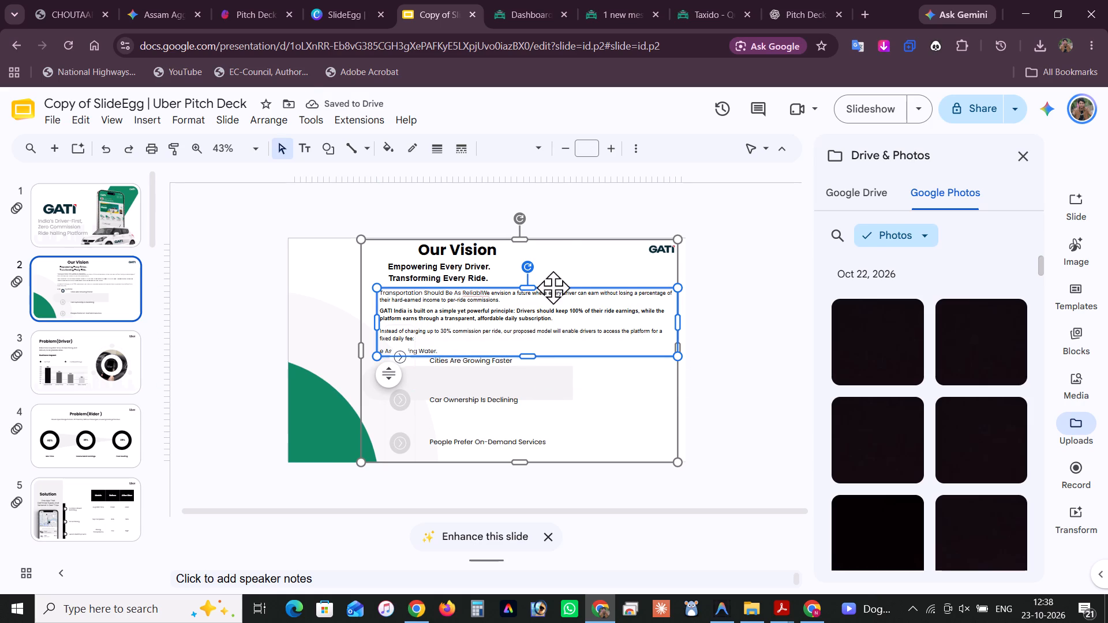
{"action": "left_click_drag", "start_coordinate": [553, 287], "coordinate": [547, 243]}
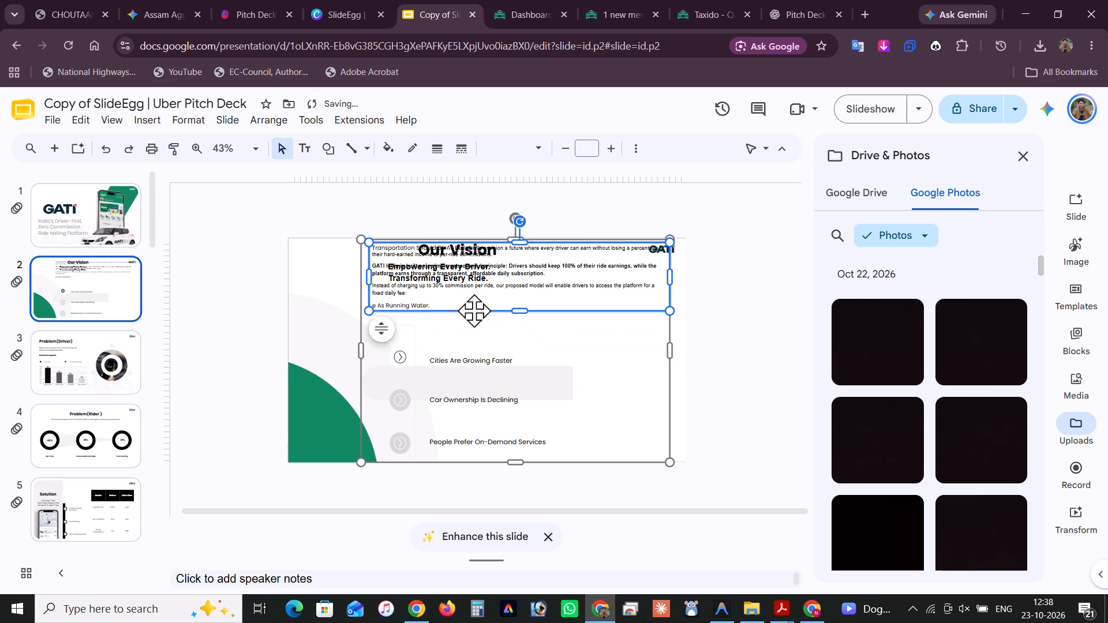
Narrow the body text box by bringing its right edge in until it clears the GATI logo.
{"action": "left_click", "coordinate": [466, 305]}
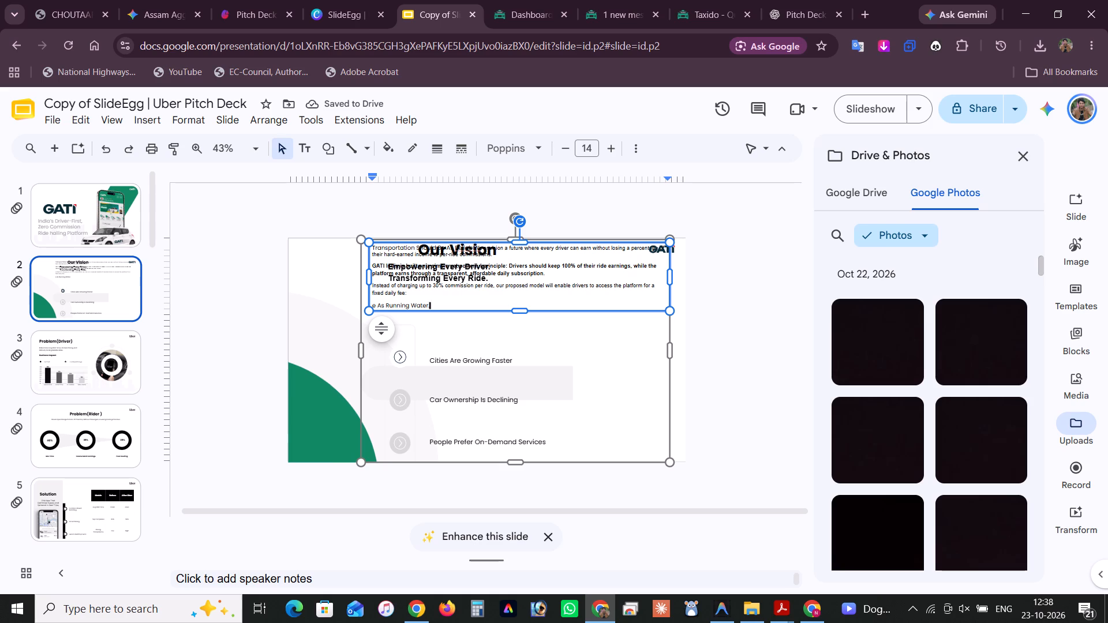
{"action": "left_click_drag", "start_coordinate": [671, 273], "coordinate": [660, 277]}
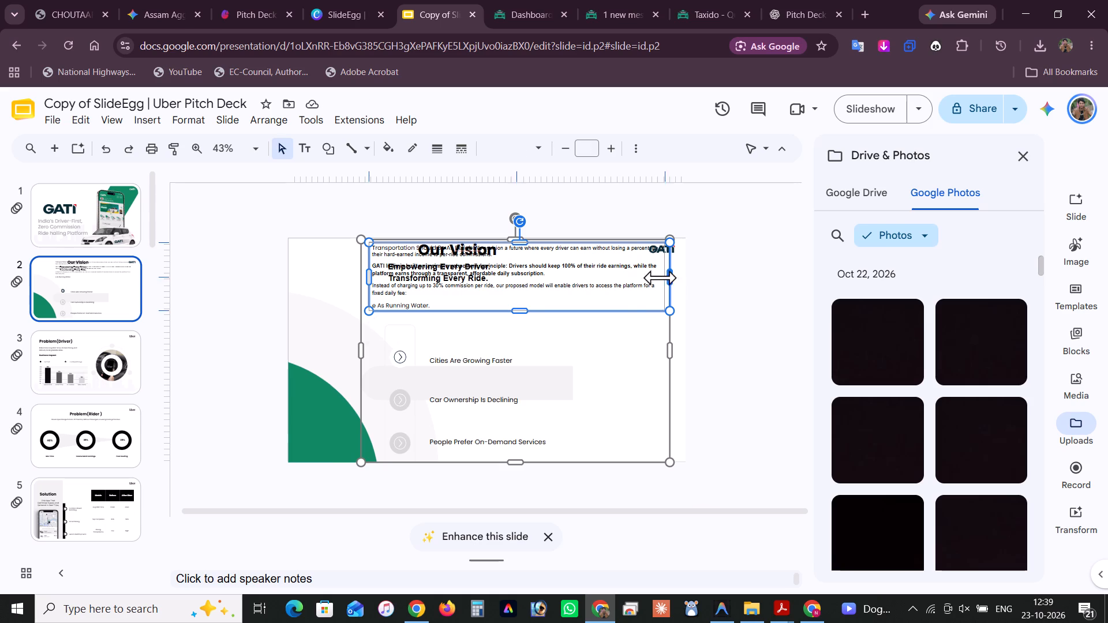
{"action": "left_click_drag", "start_coordinate": [660, 277], "coordinate": [640, 281]}
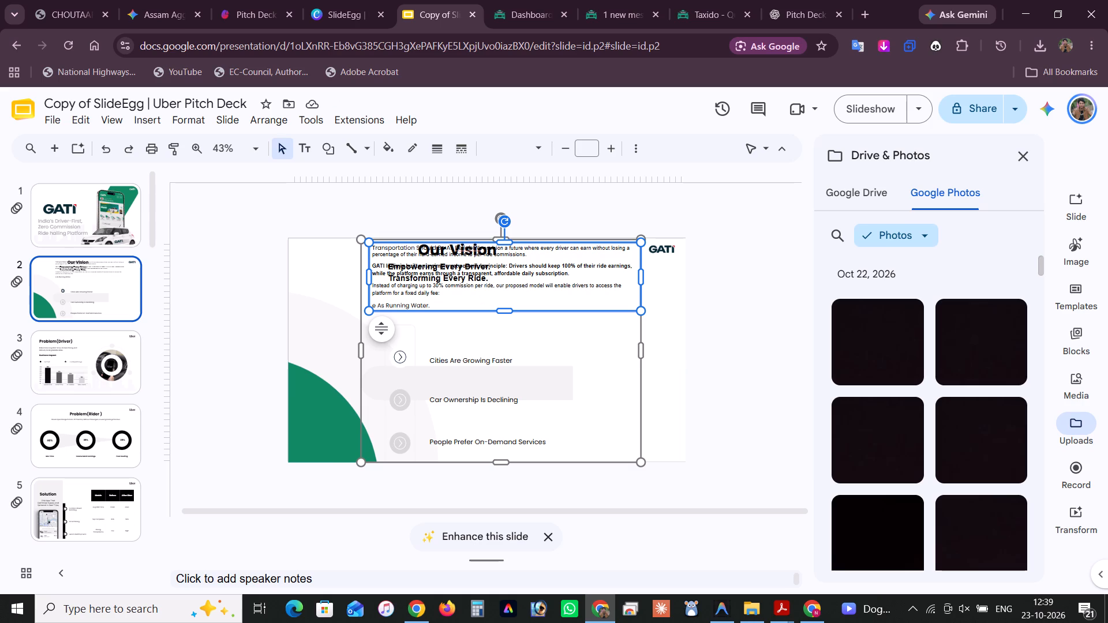
Delete the leftover template line "e As Running Water." so the body text ends with "fixed daily fee:".
{"action": "left_click_drag", "start_coordinate": [459, 303], "coordinate": [335, 313]}
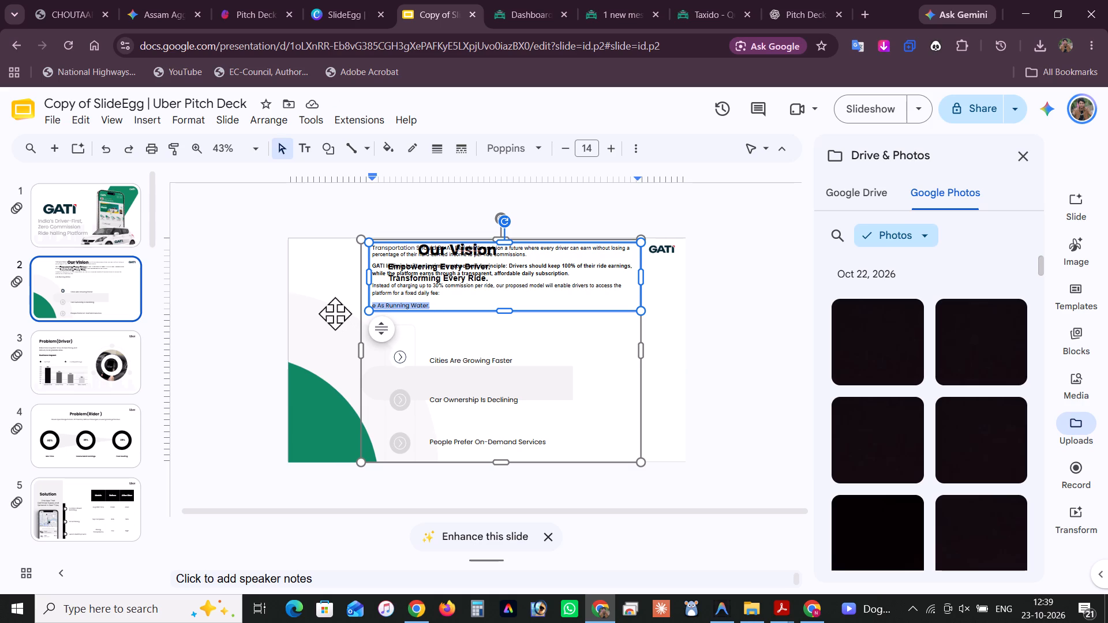
{"action": "key", "text": "BackSpace"}
{"action": "key", "text": "BackSpace"}
{"action": "key", "text": "BackSpace"}
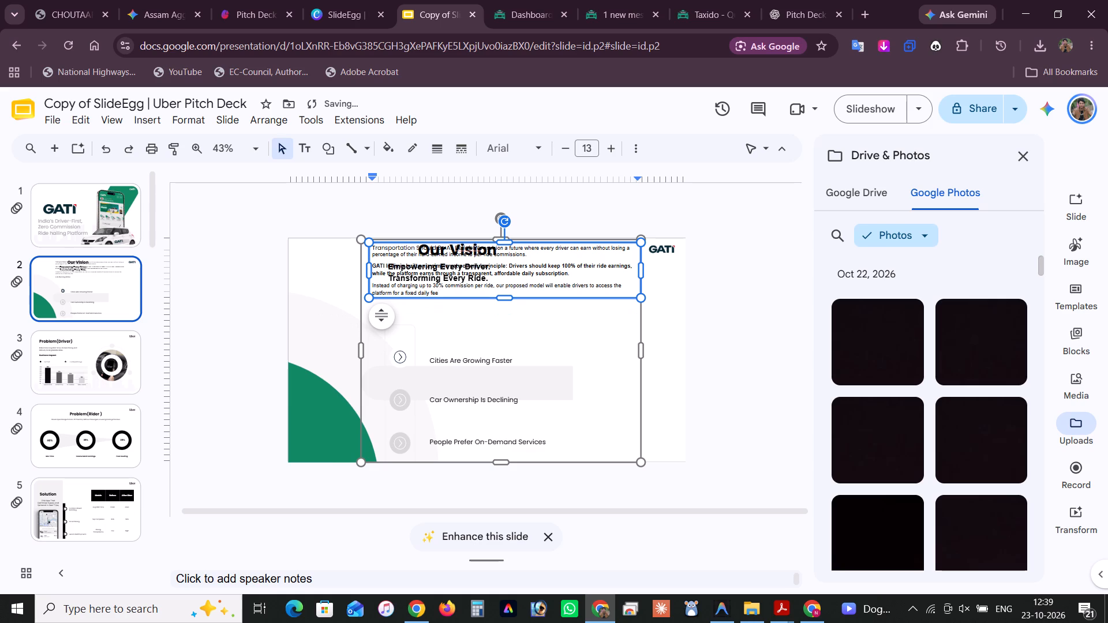
{"action": "key", "text": "shift+colon"}
Move the body text box down to sit just beneath the "Transforming Every Ride." tagline.
{"action": "left_click", "coordinate": [671, 317]}
{"action": "left_click", "coordinate": [574, 284]}
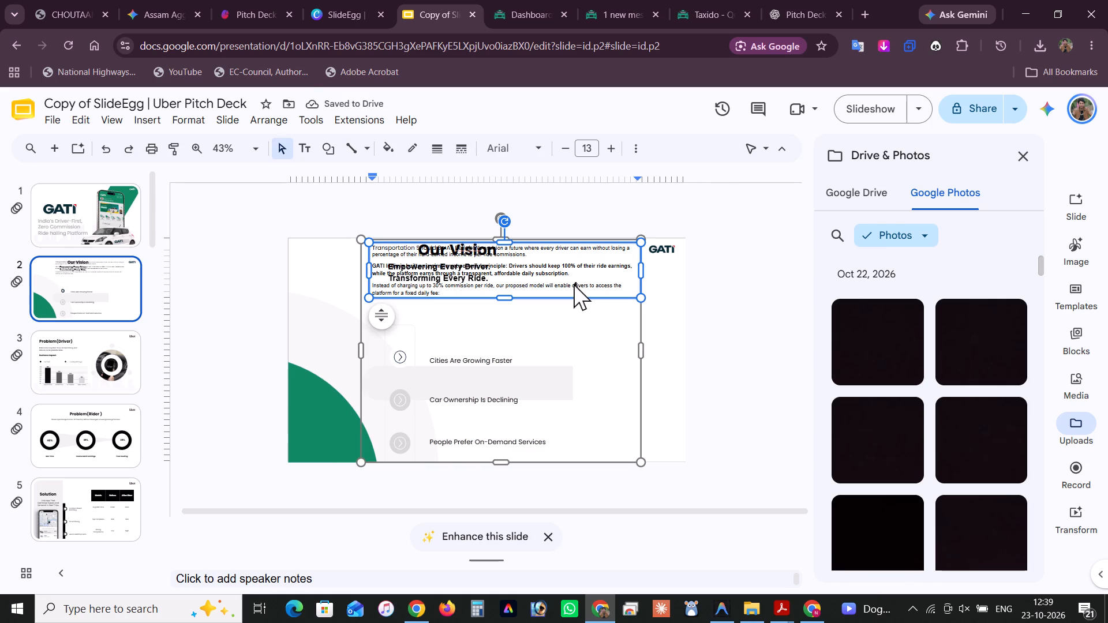
{"action": "left_click_drag", "start_coordinate": [574, 279], "coordinate": [574, 286]}
{"action": "left_click", "coordinate": [752, 340]}
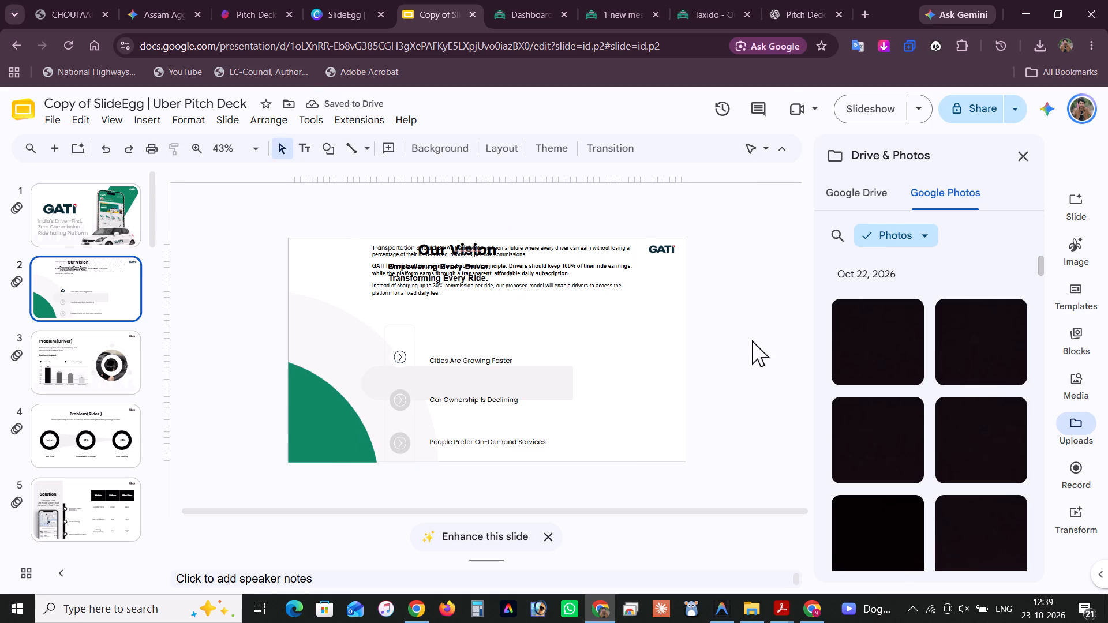
{"action": "left_click", "coordinate": [574, 284]}
{"action": "left_click_drag", "start_coordinate": [574, 284], "coordinate": [574, 289]}
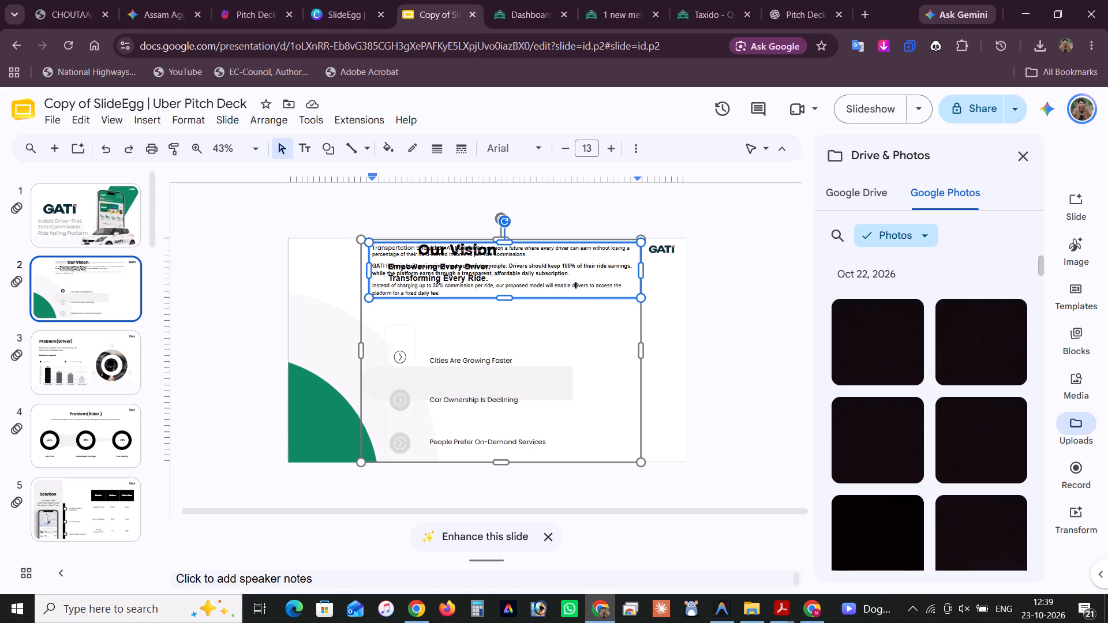
{"action": "left_click_drag", "start_coordinate": [574, 289], "coordinate": [574, 318]}
{"action": "left_click_drag", "start_coordinate": [574, 298], "coordinate": [574, 341]}
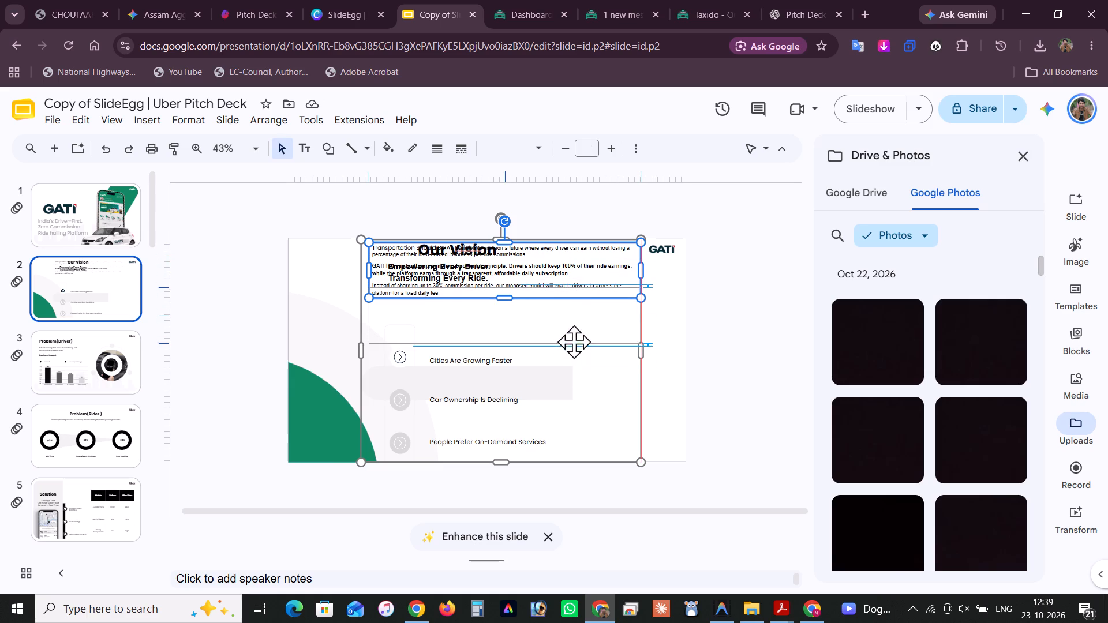
{"action": "left_click_drag", "start_coordinate": [574, 341], "coordinate": [574, 343]}
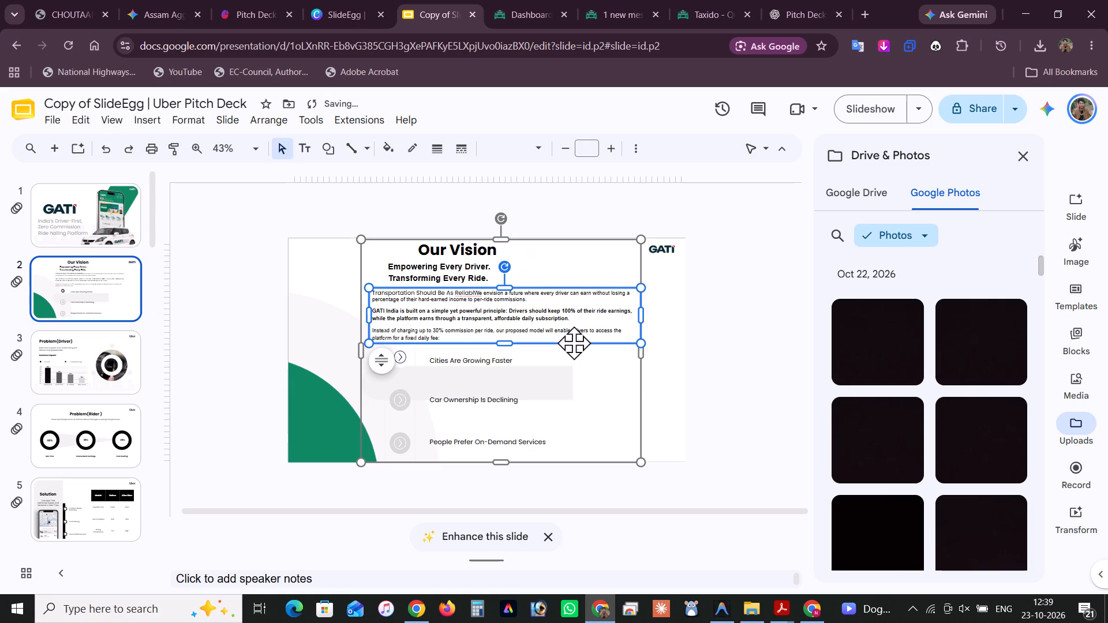
Extend the body text box's left edge close to the slide's left edge, keeping its right edge in place.
{"action": "left_click_drag", "start_coordinate": [368, 317], "coordinate": [304, 316]}
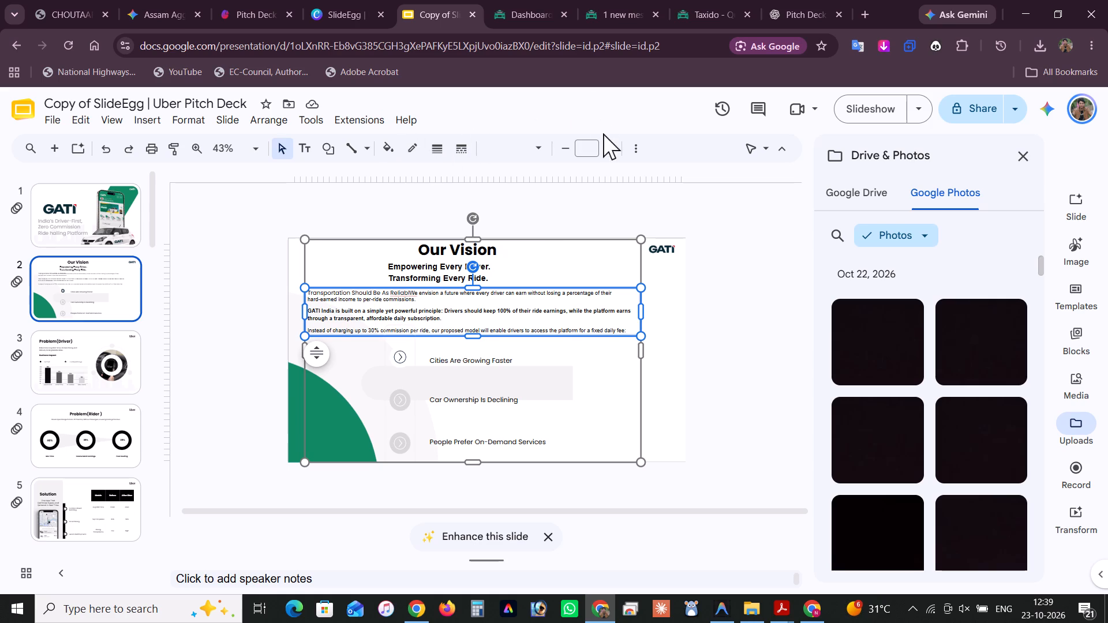
Increase the body text by two points and nudge its box up slightly.
{"action": "left_click", "coordinate": [615, 146]}
{"action": "left_click", "coordinate": [615, 146]}
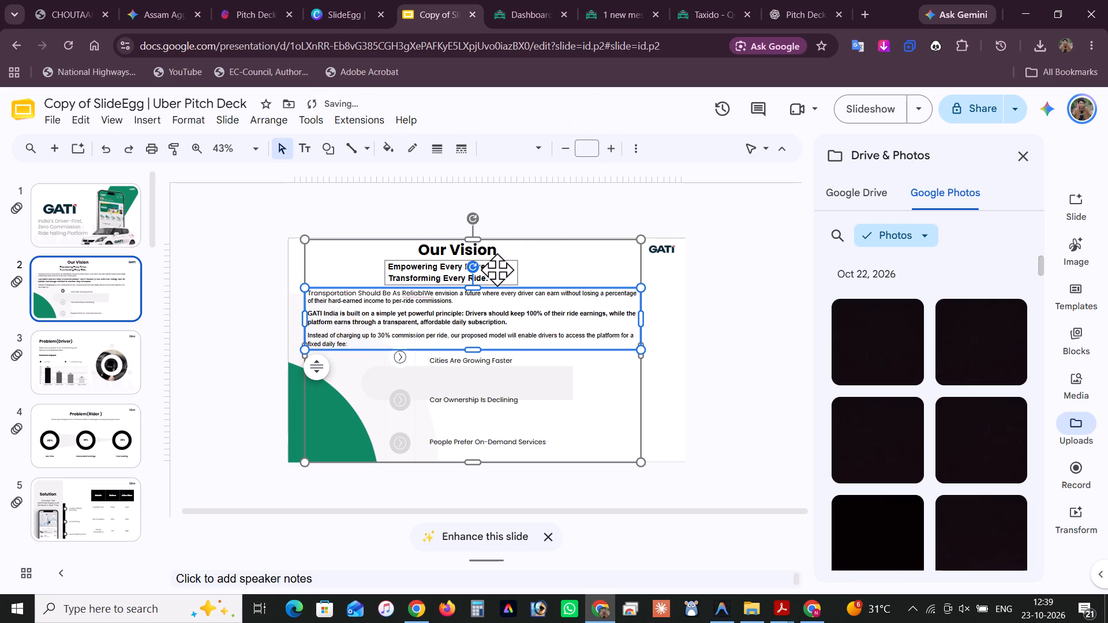
{"action": "key", "text": "Up"}
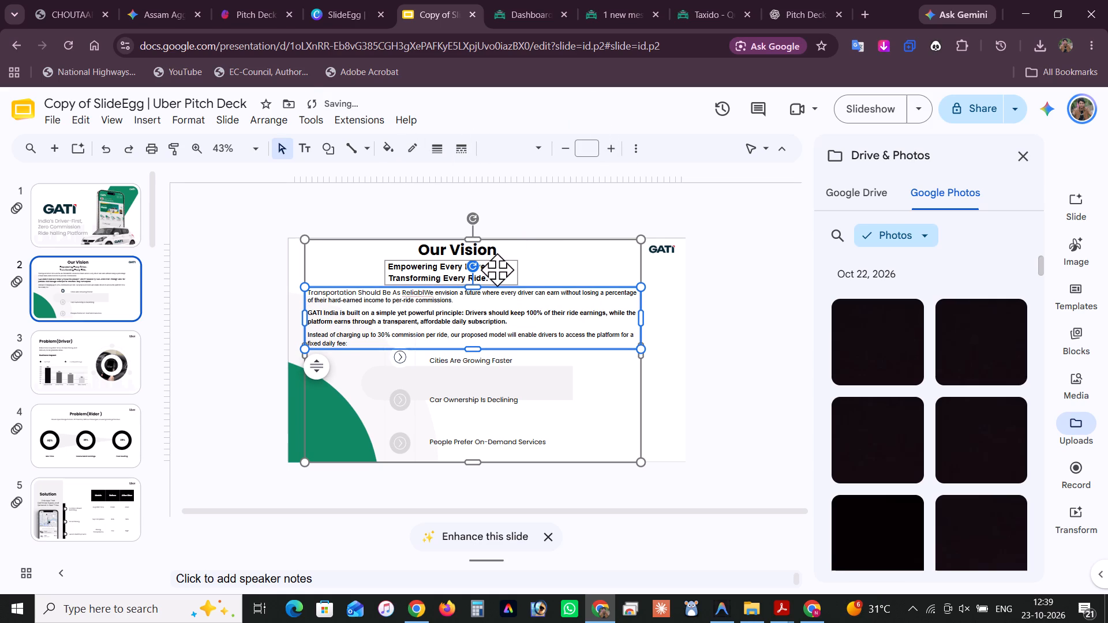
{"action": "left_click", "coordinate": [723, 276]}
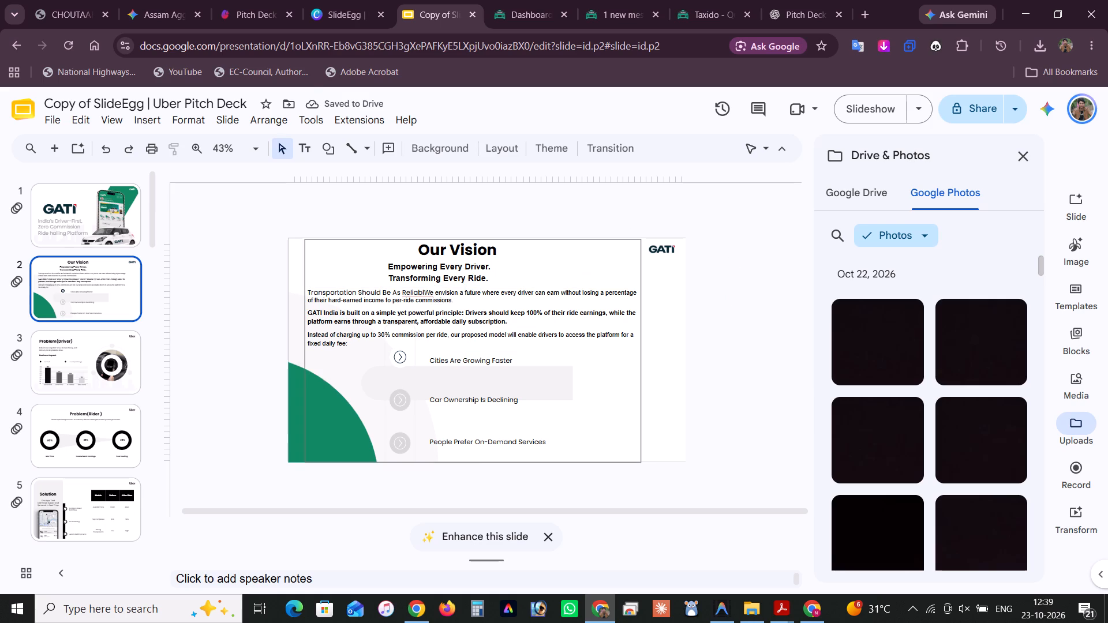
Move the two-line tagline box left to align with the body text's left edge.
{"action": "left_click", "coordinate": [440, 274]}
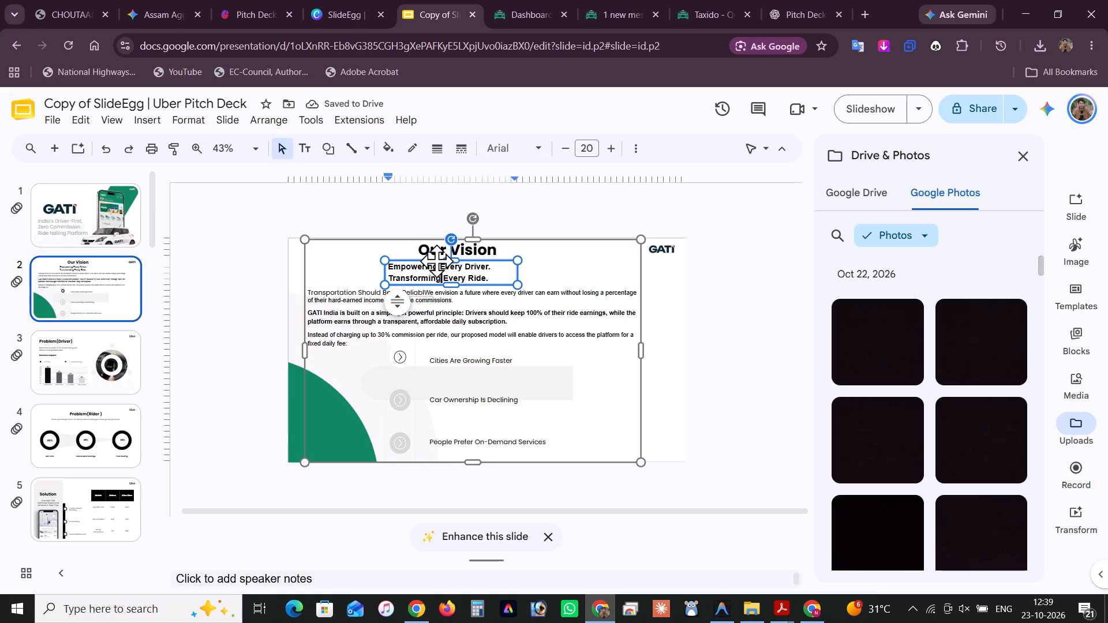
{"action": "left_click_drag", "start_coordinate": [436, 261], "coordinate": [350, 264]}
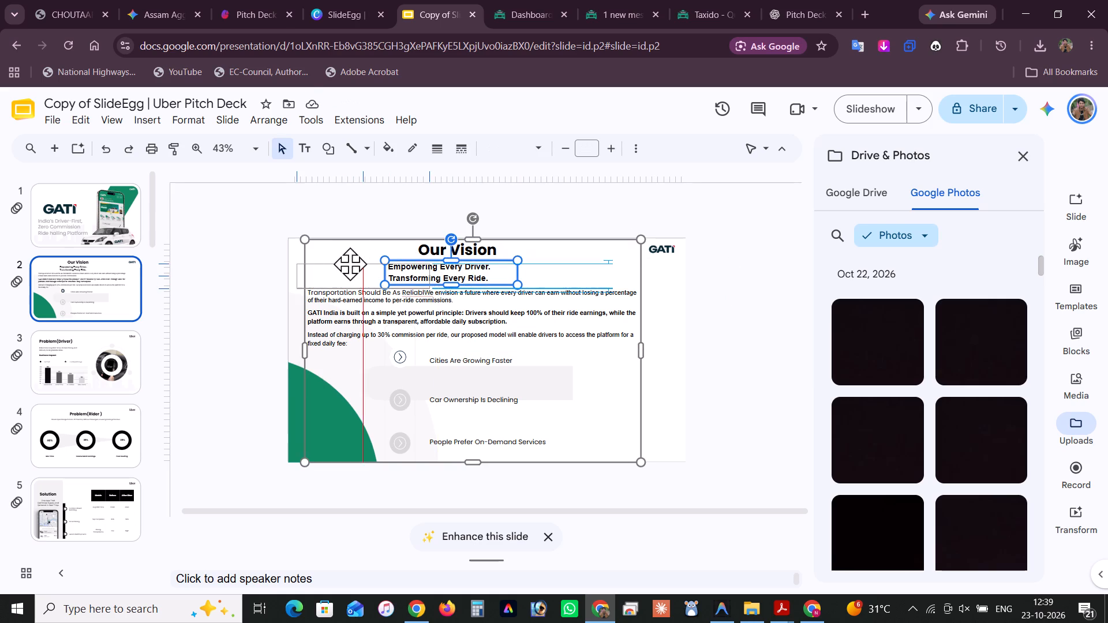
{"action": "left_click_drag", "start_coordinate": [350, 264], "coordinate": [357, 263]}
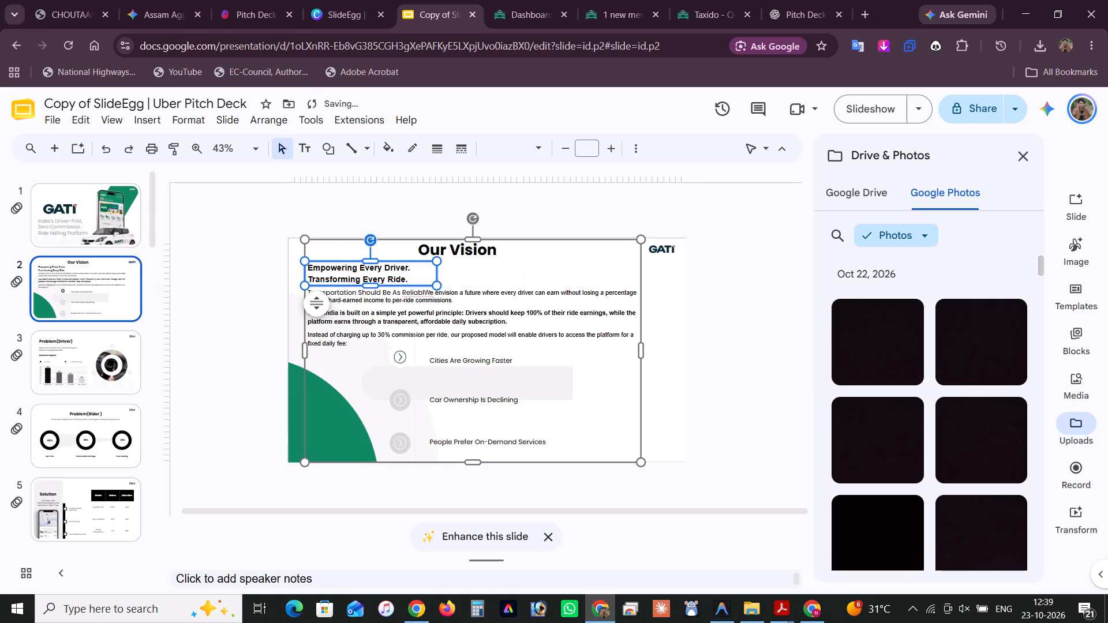
Move the "Our Vision" title left to align with the tagline's left edge.
{"action": "left_click", "coordinate": [461, 248]}
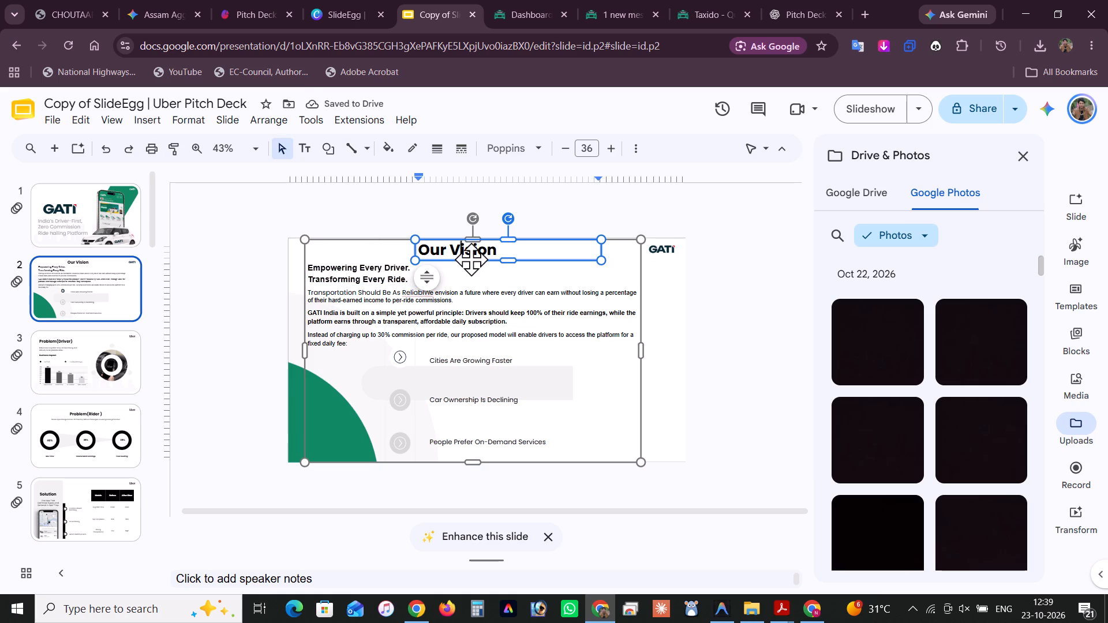
{"action": "left_click_drag", "start_coordinate": [471, 259], "coordinate": [360, 259]}
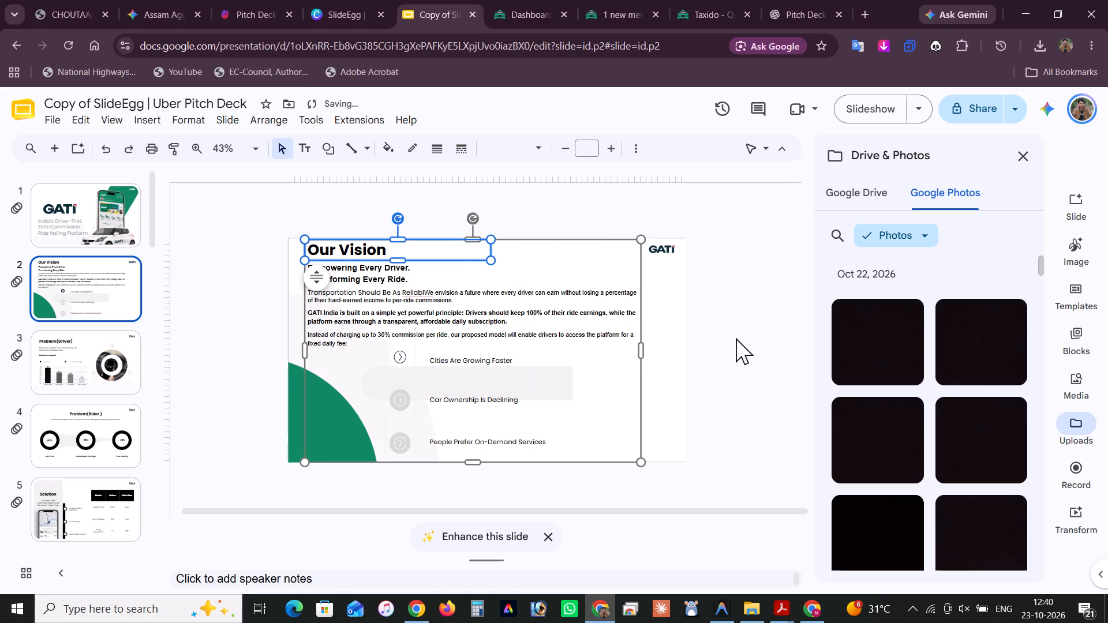
{"action": "left_click", "coordinate": [736, 338]}
Move the "Cities Are Growing Faster" label down onto the grey bar.
{"action": "left_click", "coordinate": [470, 363]}
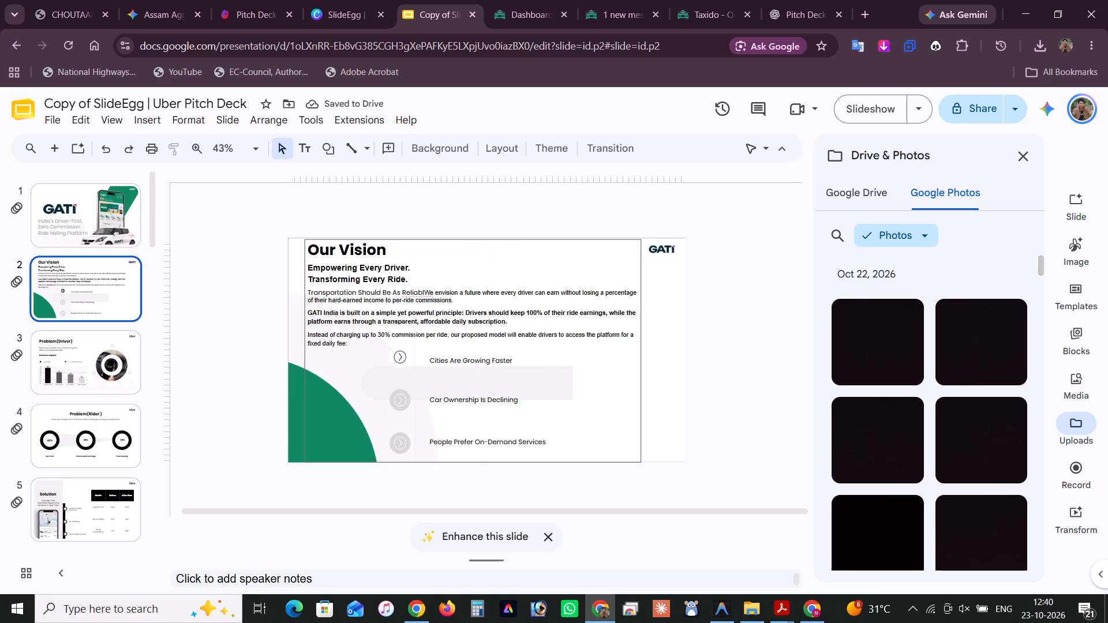
{"action": "left_click_drag", "start_coordinate": [458, 354], "coordinate": [454, 378]}
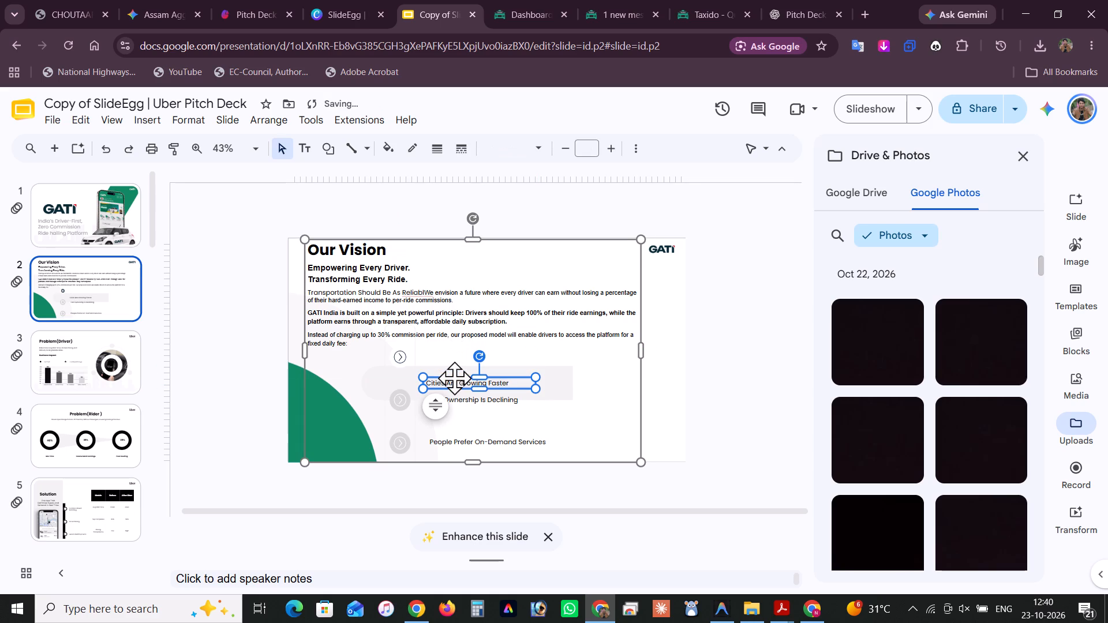
Move the first row's arrow icon down onto the grey bar, beside "Cities Are Growing Faster".
{"action": "left_click", "coordinate": [403, 358]}
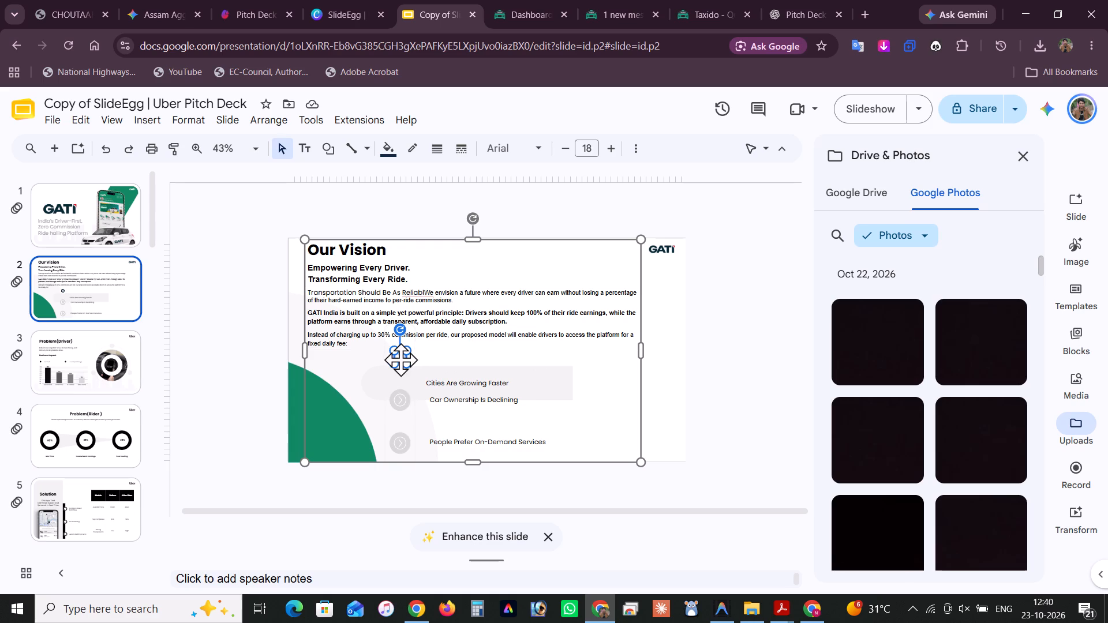
{"action": "left_click_drag", "start_coordinate": [400, 359], "coordinate": [398, 382]}
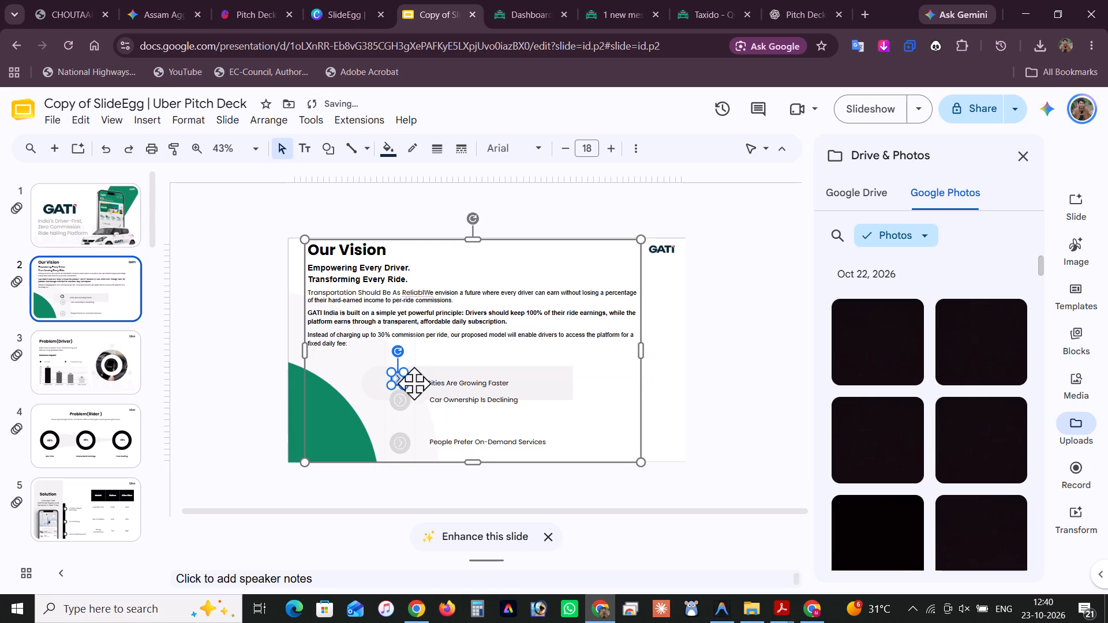
{"action": "left_click", "coordinate": [728, 383]}
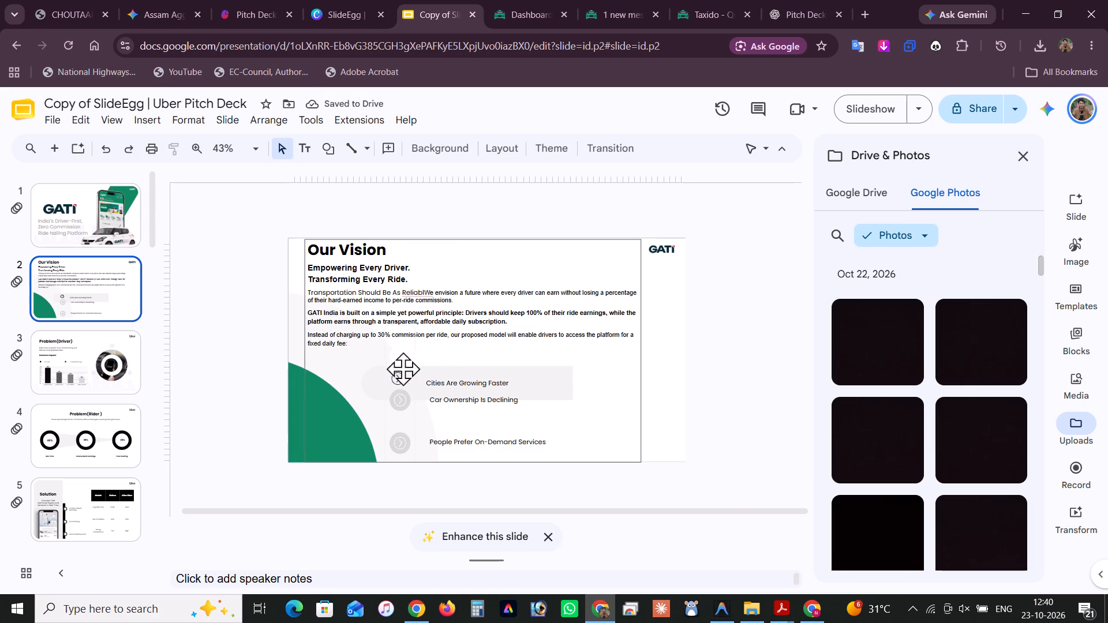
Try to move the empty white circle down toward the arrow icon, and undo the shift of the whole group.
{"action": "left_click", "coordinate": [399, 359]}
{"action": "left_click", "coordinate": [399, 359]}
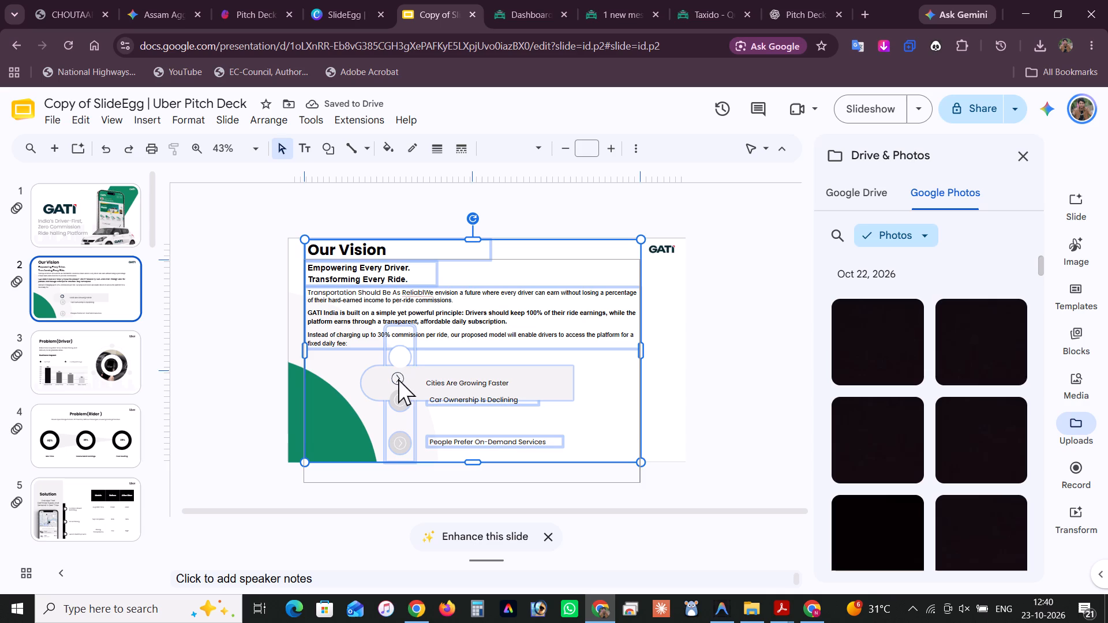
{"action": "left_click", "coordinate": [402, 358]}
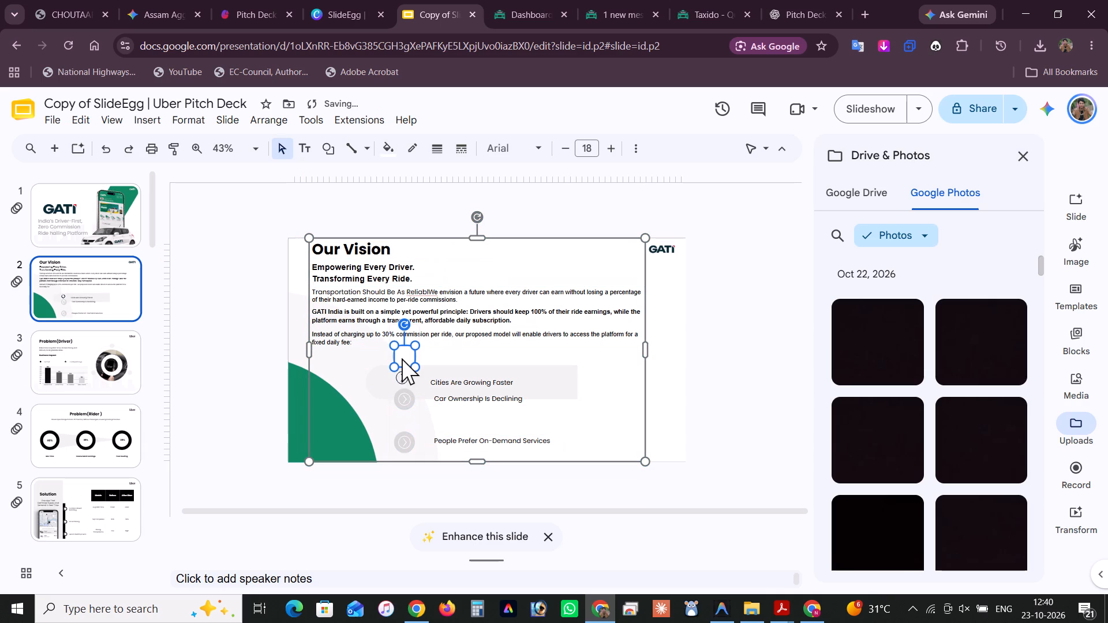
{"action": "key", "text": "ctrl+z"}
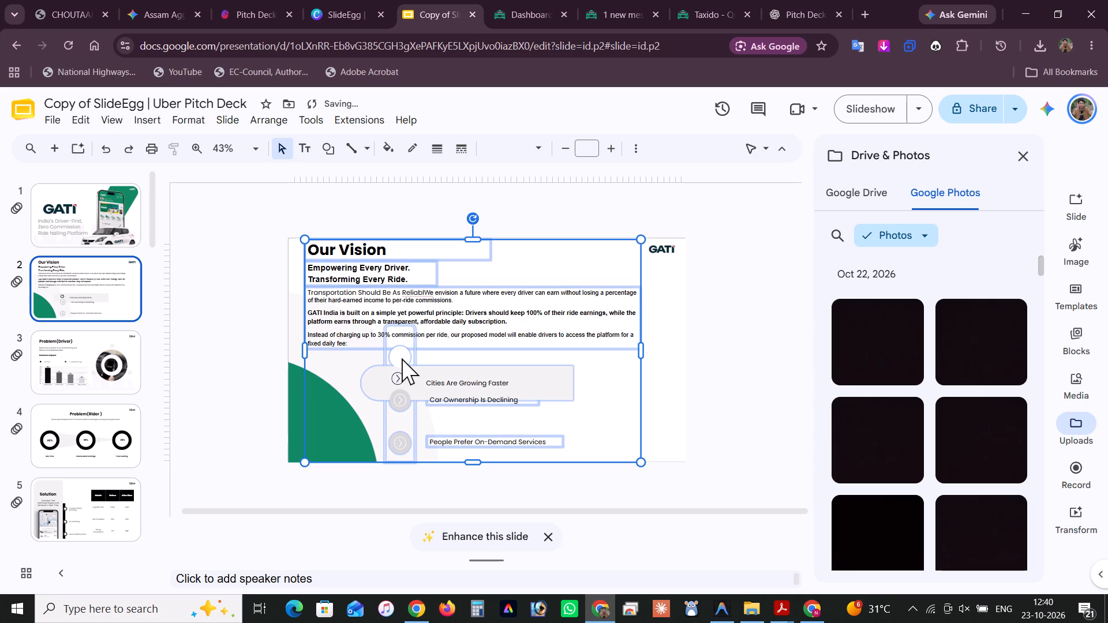
Move the empty white circle down onto the arrow icon beside "Cities Are Growing Faster" on slide 2.
{"action": "left_click", "coordinate": [402, 358]}
{"action": "left_click", "coordinate": [402, 358]}
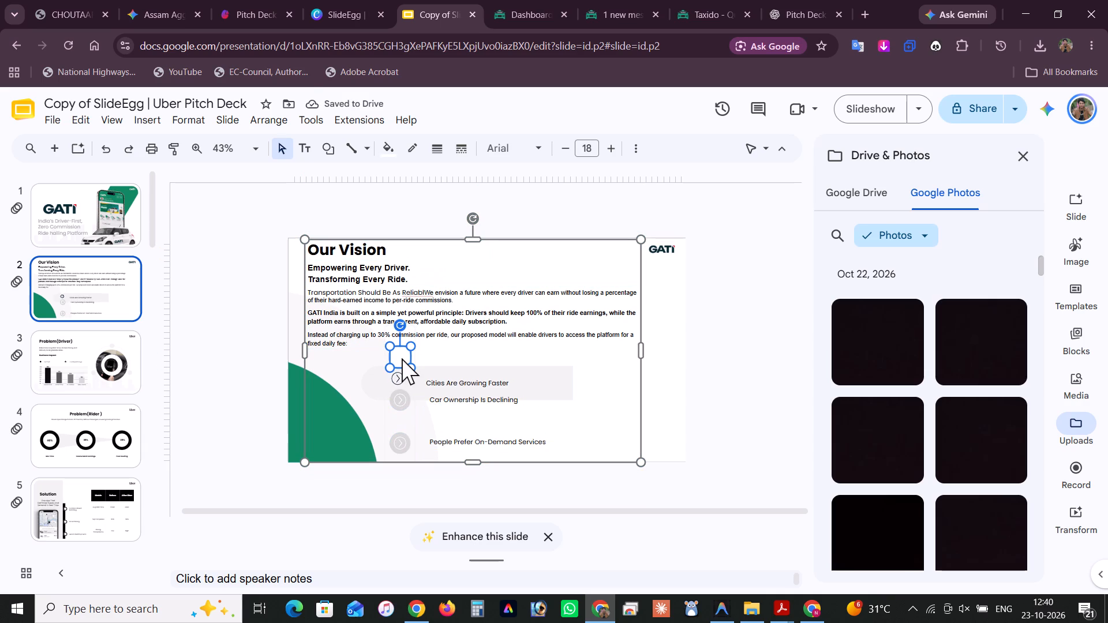
{"action": "left_click_drag", "start_coordinate": [402, 358], "coordinate": [400, 381]}
{"action": "left_click_drag", "start_coordinate": [400, 381], "coordinate": [399, 381]}
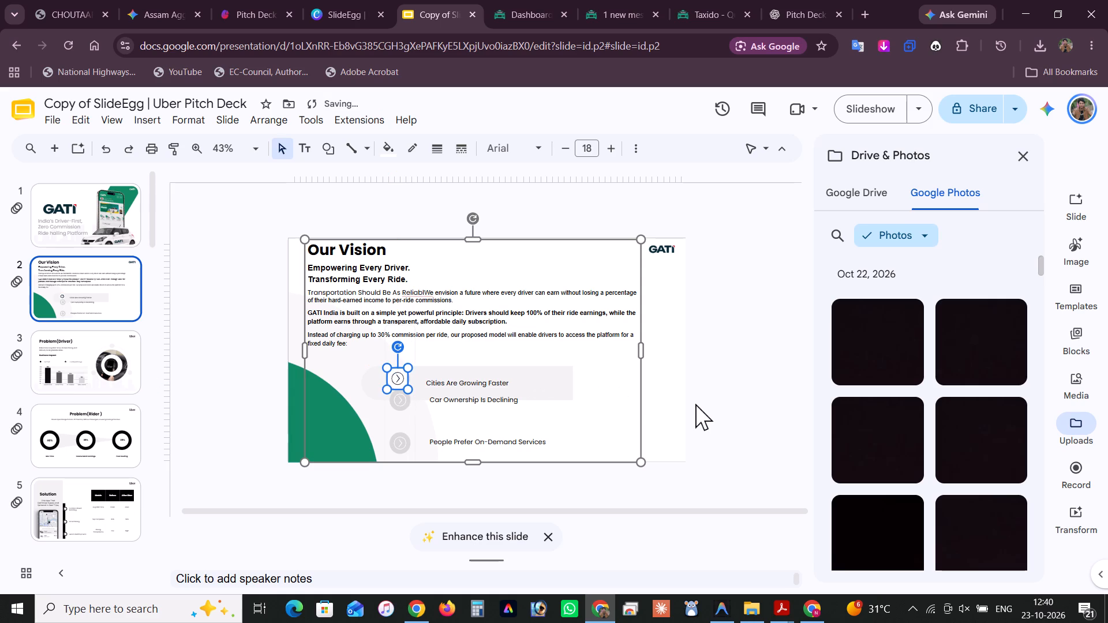
{"action": "left_click", "coordinate": [695, 404]}
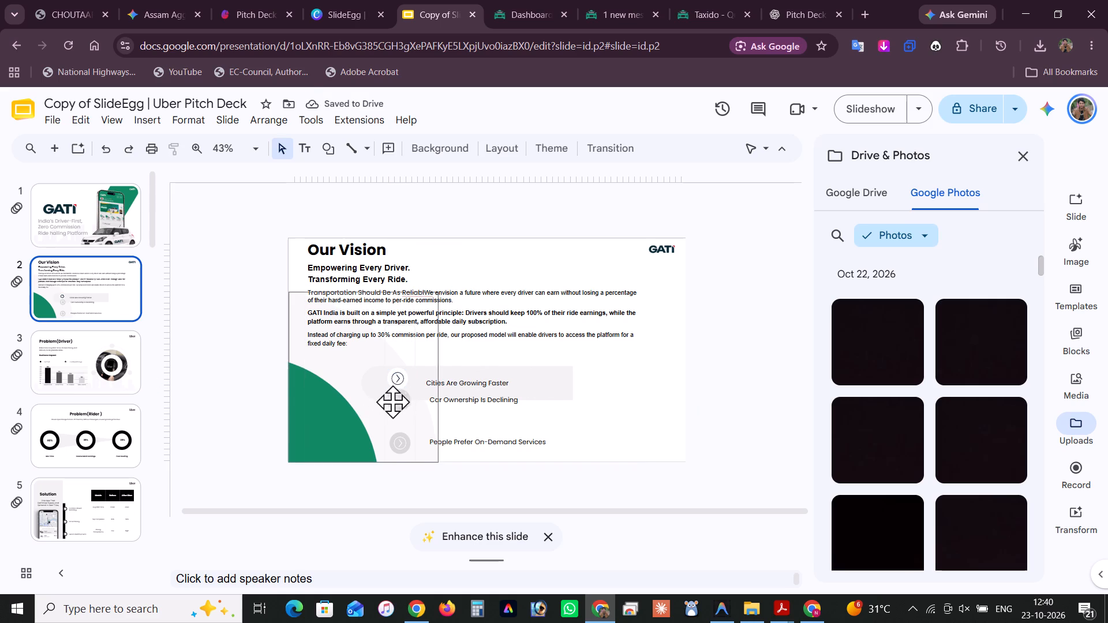
Move the "Cities Are Growing Faster" label slightly up and left, level with the arrow icon in its row.
{"action": "left_click", "coordinate": [478, 381]}
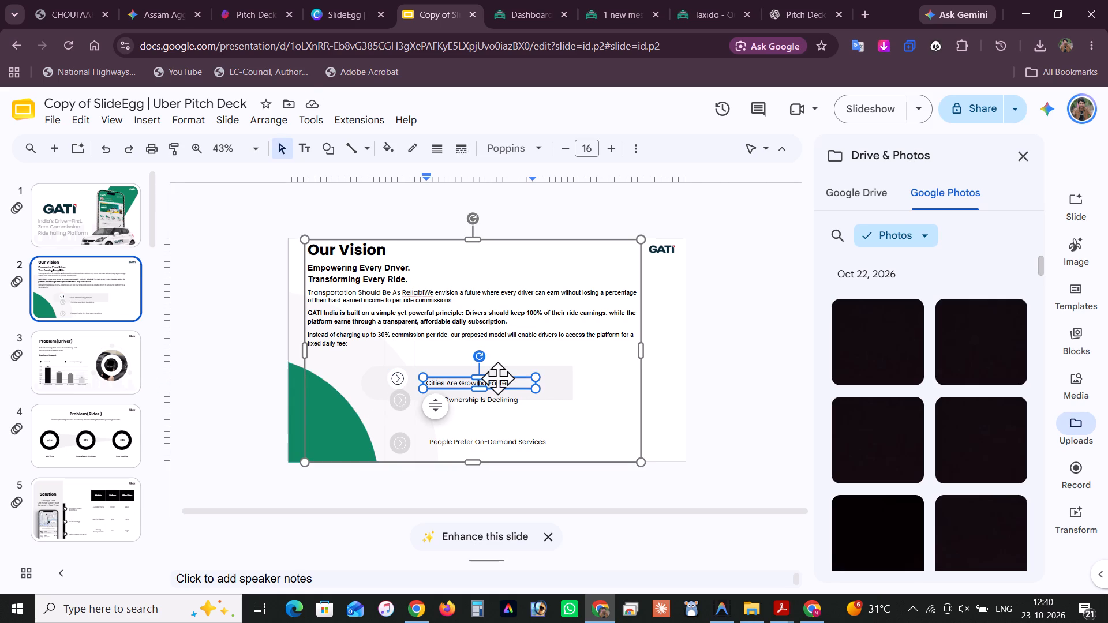
{"action": "left_click_drag", "start_coordinate": [497, 378], "coordinate": [484, 373]}
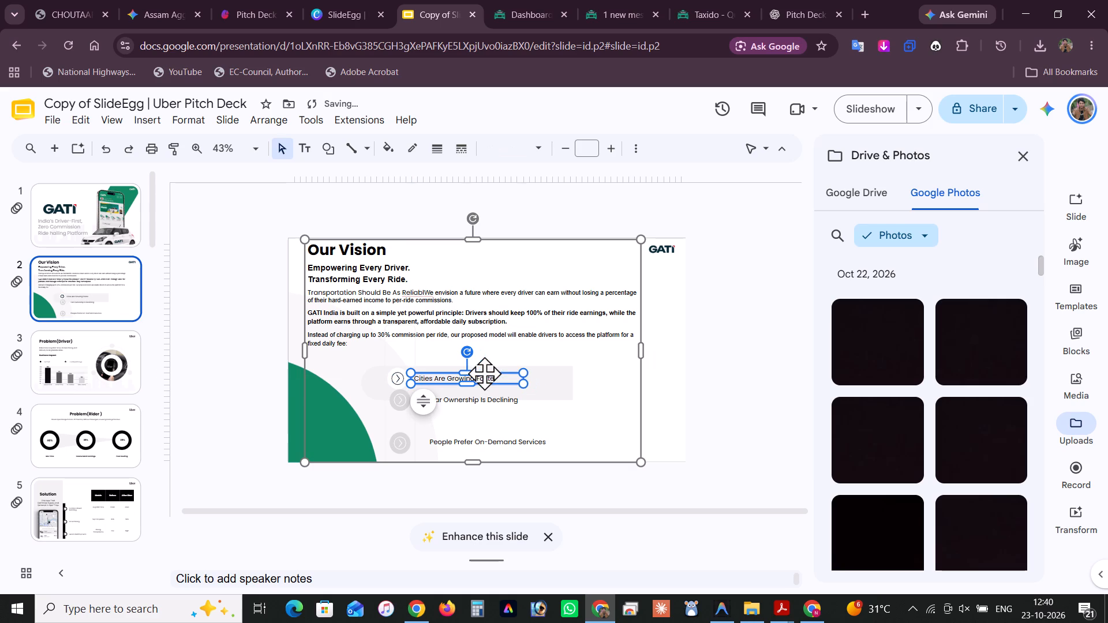
{"action": "left_click", "coordinate": [751, 382]}
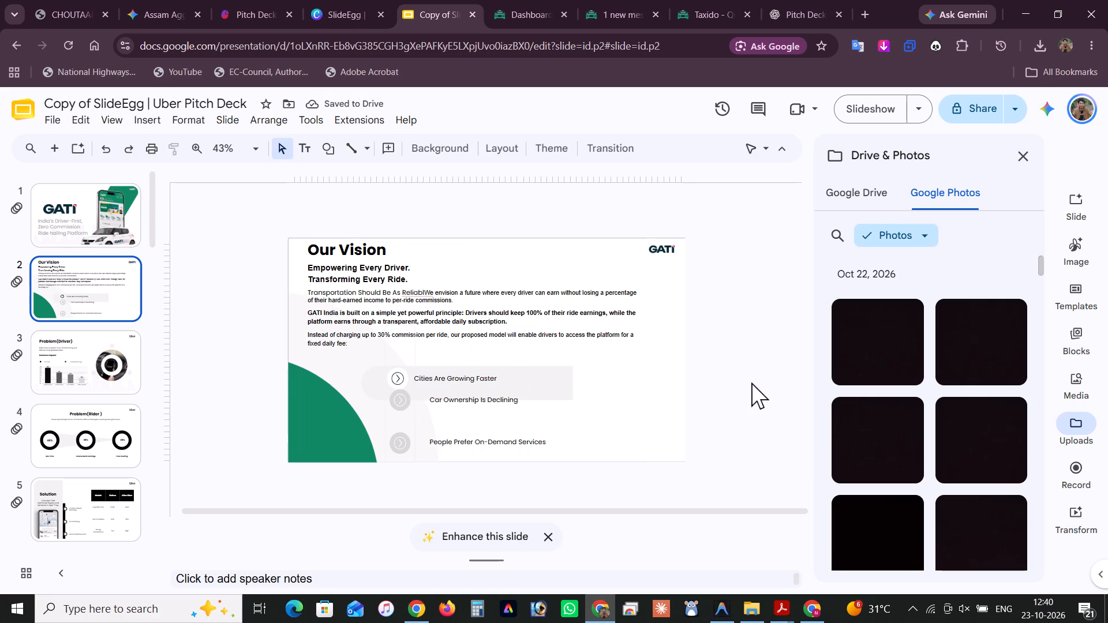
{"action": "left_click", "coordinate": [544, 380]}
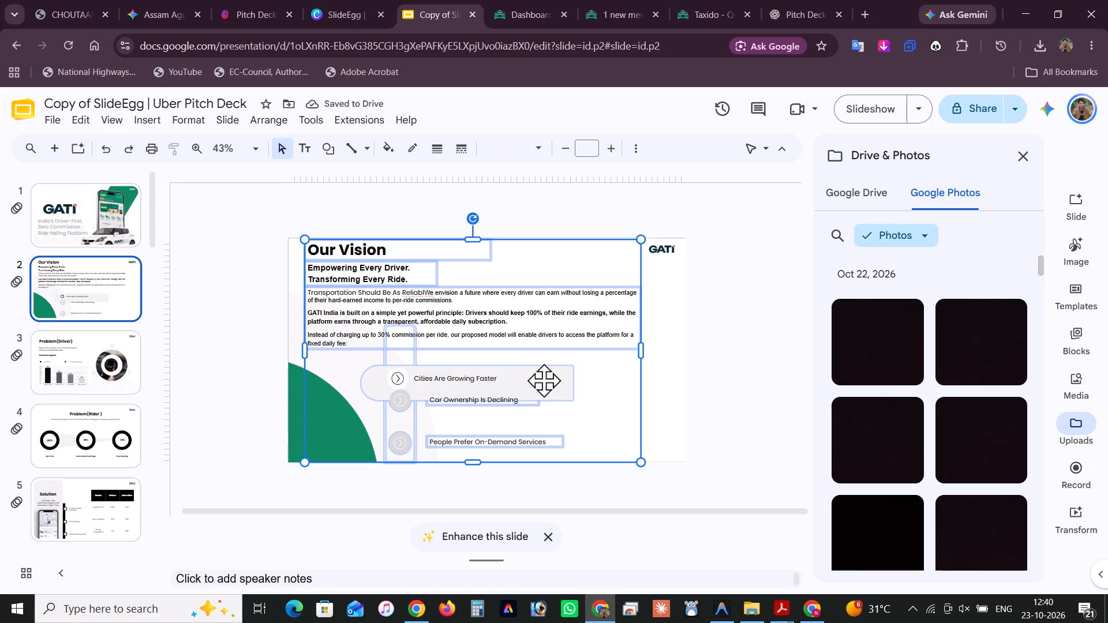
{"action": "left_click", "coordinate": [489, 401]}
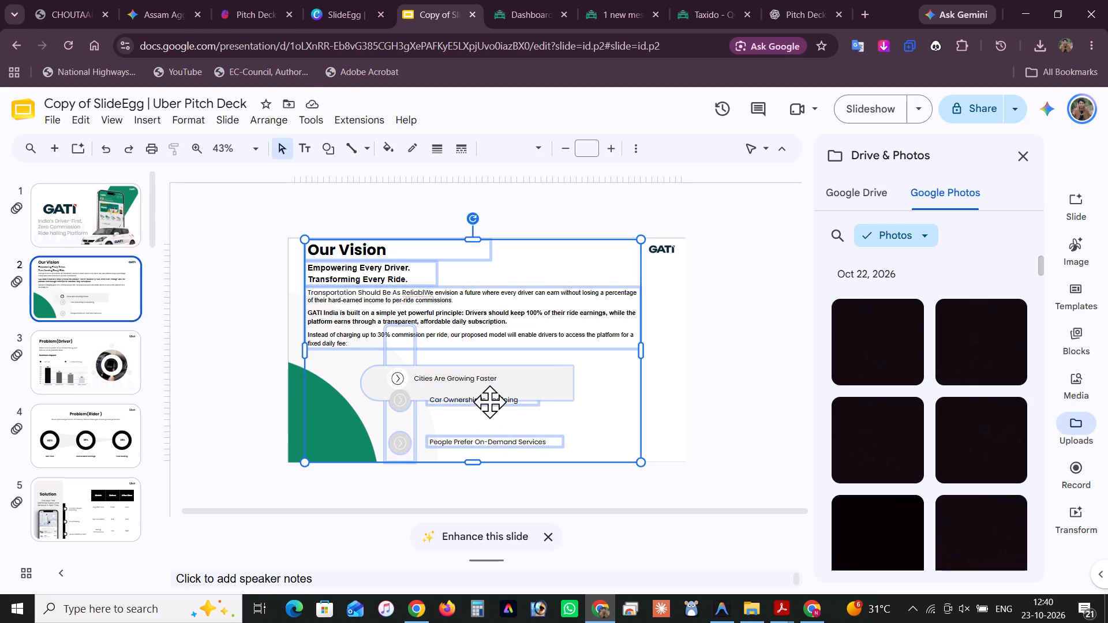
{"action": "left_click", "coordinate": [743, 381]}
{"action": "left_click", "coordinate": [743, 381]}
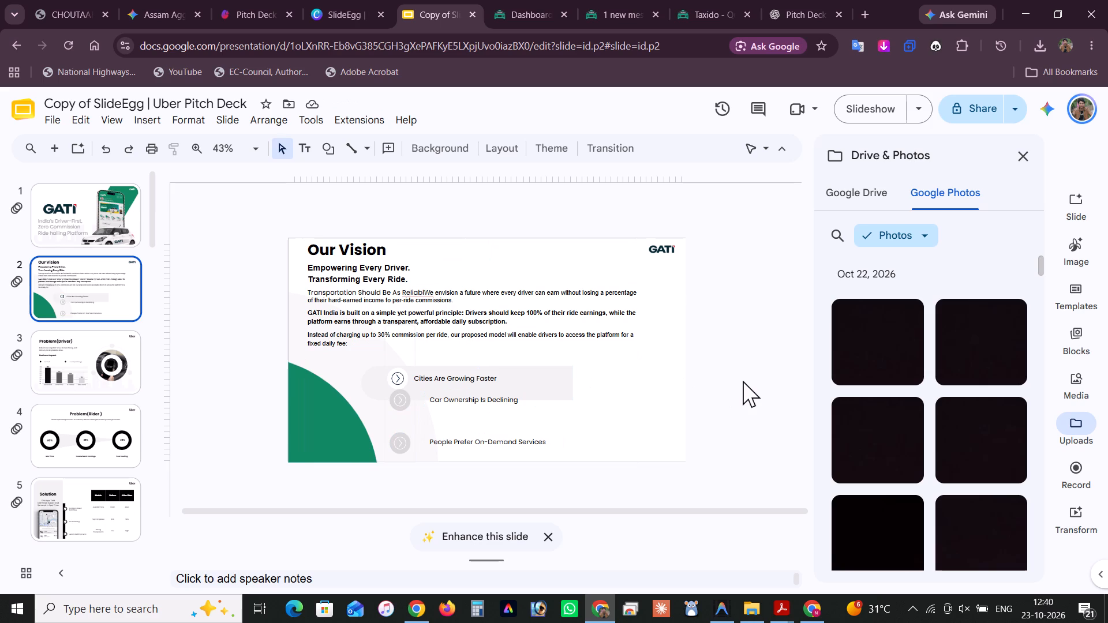
Save the presentation.
{"action": "key", "text": "ctrl+s"}
Close the presentation's browser window, the Acrobat PDF window, the GATI INDIA folder and both ChatGPT browser windows.
{"action": "left_click", "coordinate": [1107, 0]}
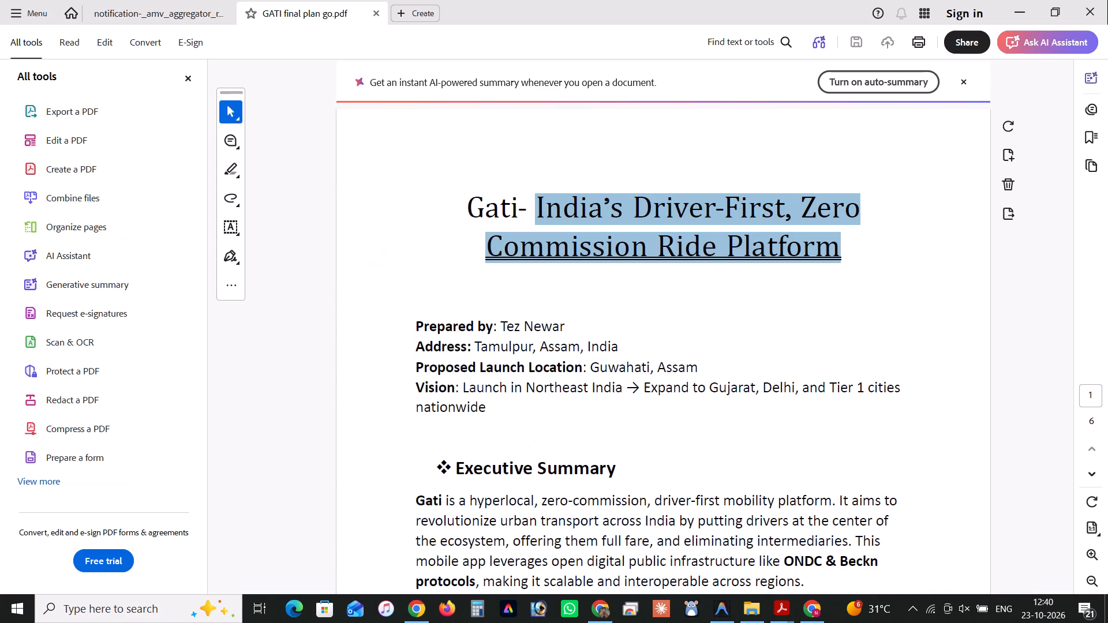
{"action": "left_click", "coordinate": [1107, 0]}
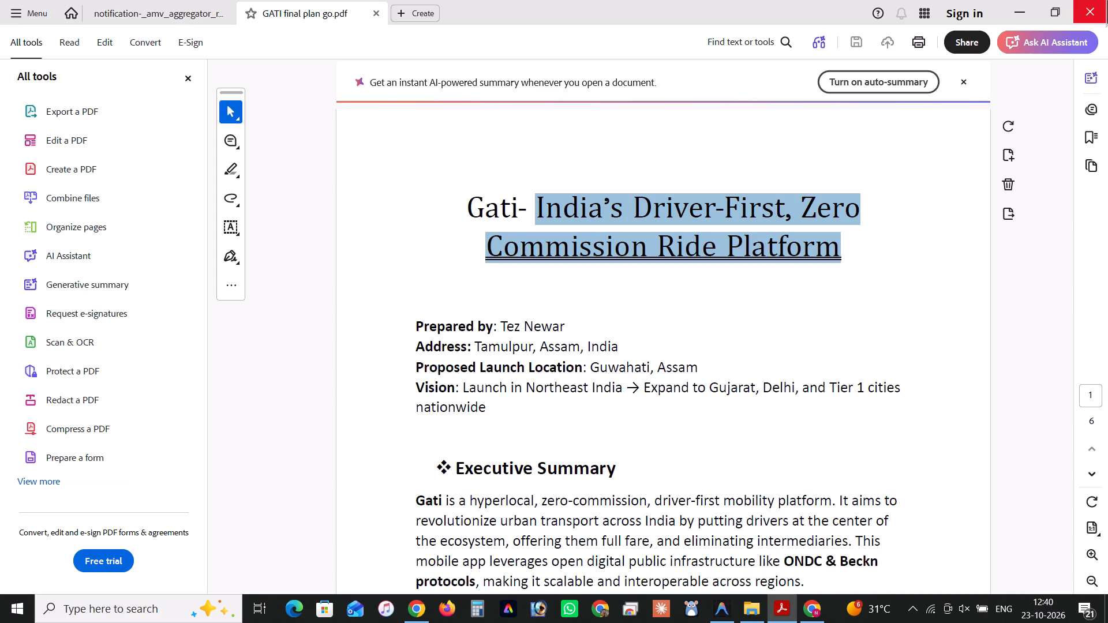
{"action": "left_click", "coordinate": [1088, 12]}
{"action": "left_click", "coordinate": [1088, 12]}
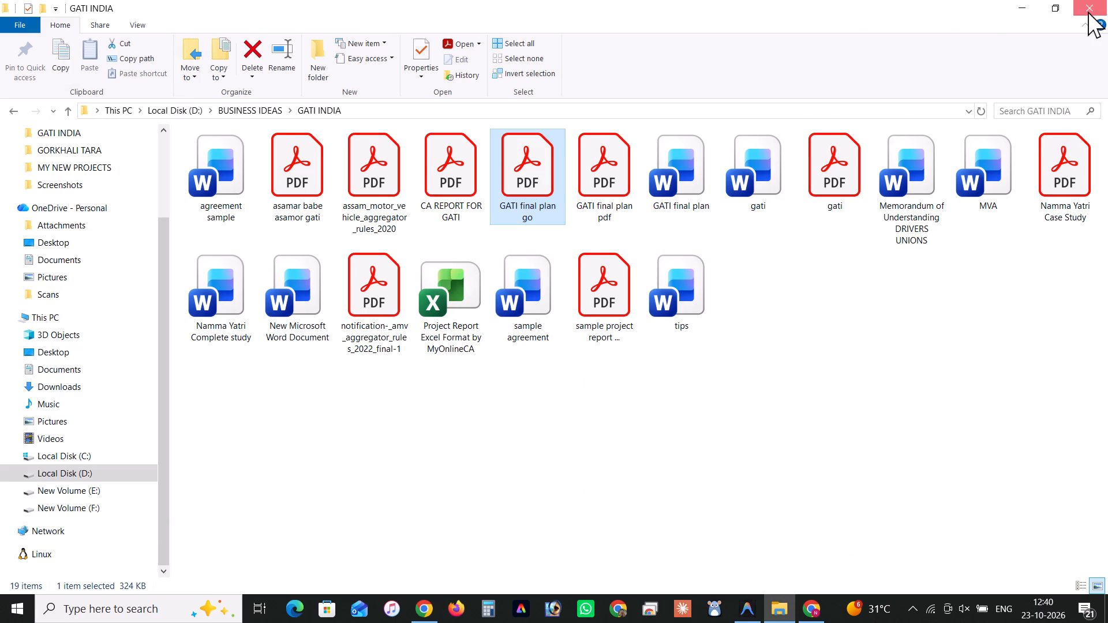
{"action": "left_click", "coordinate": [1080, 17]}
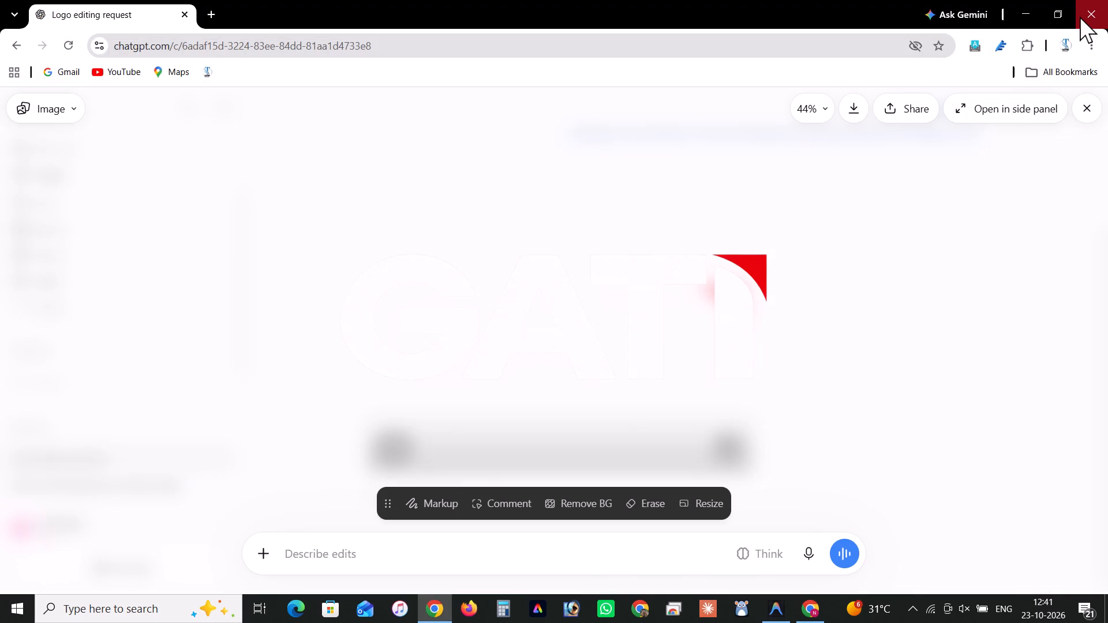
{"action": "left_click", "coordinate": [1080, 17]}
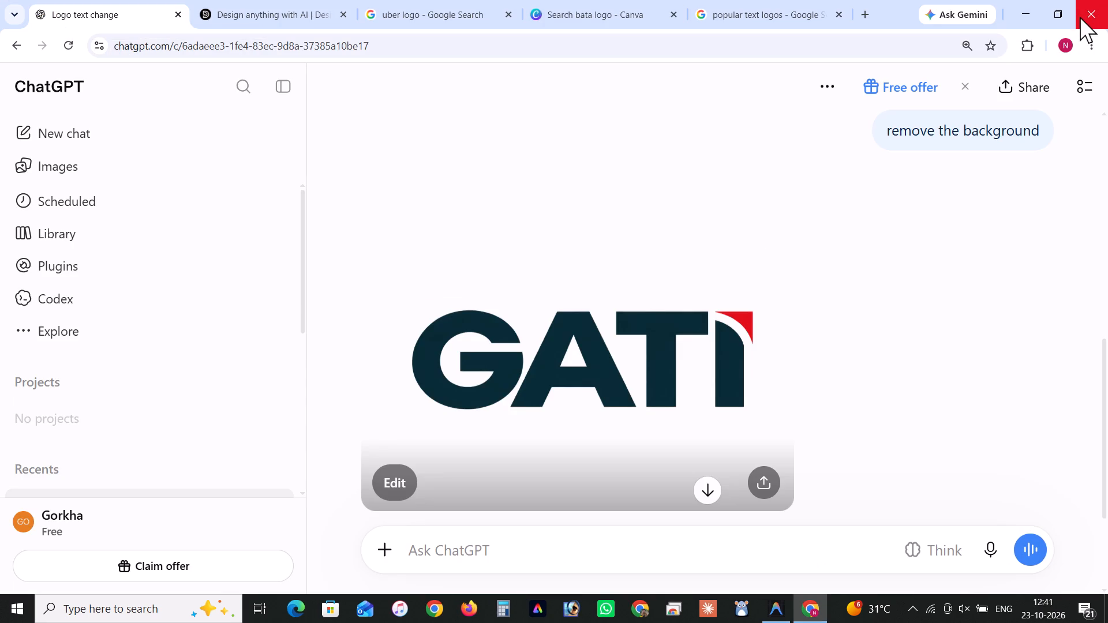
{"action": "left_click", "coordinate": [1090, 13]}
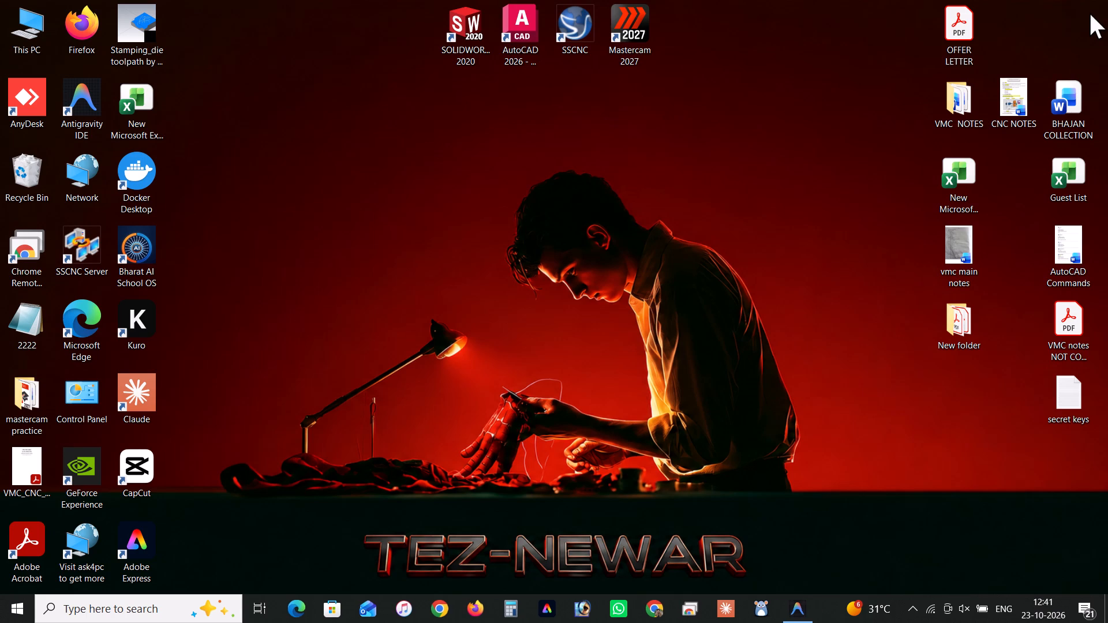
Bring up the running Antigravity IDE window and close it.
{"action": "left_click", "coordinate": [790, 619]}
{"action": "left_click", "coordinate": [1107, 0]}
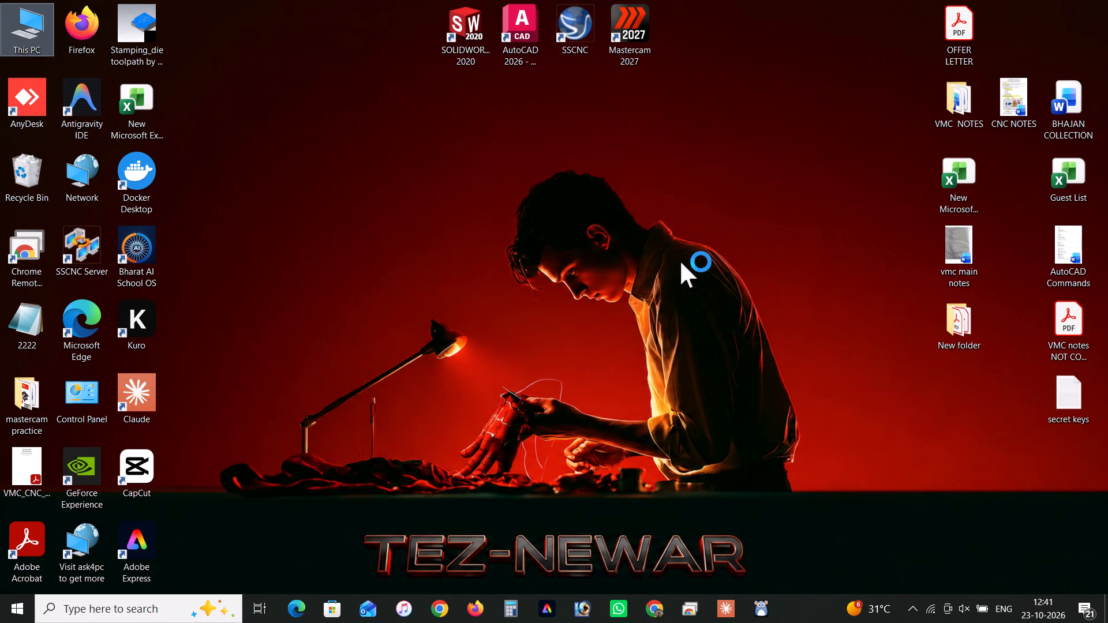
Refresh the desktop three times.
{"action": "right_click", "coordinate": [680, 261]}
{"action": "left_click", "coordinate": [720, 291]}
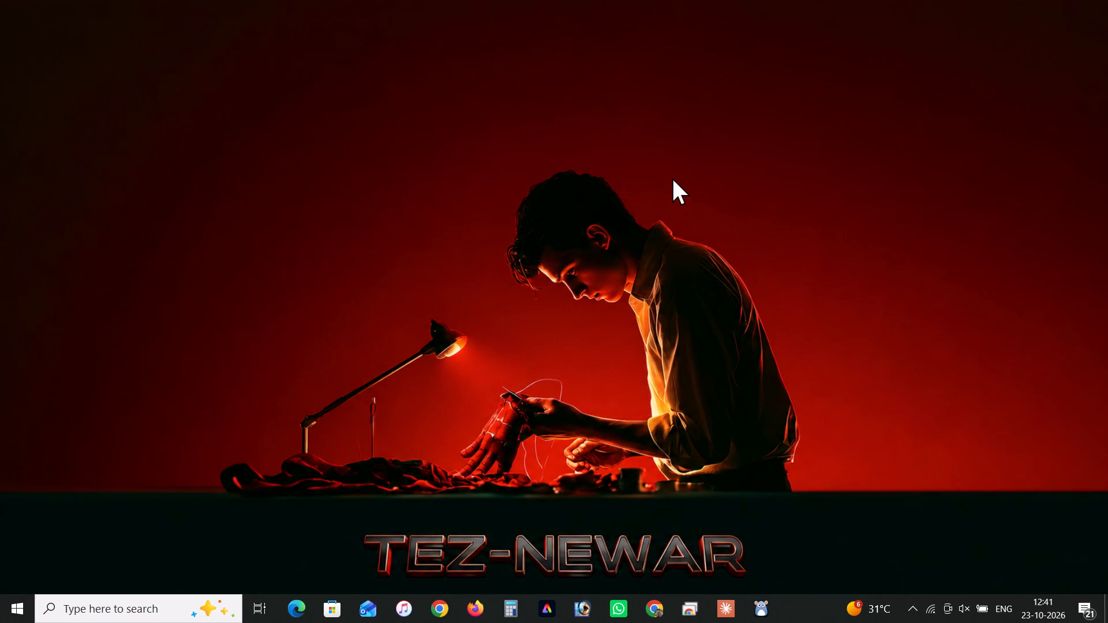
{"action": "right_click", "coordinate": [672, 178]}
{"action": "left_click", "coordinate": [705, 209]}
{"action": "right_click", "coordinate": [684, 162]}
{"action": "left_click", "coordinate": [716, 198]}
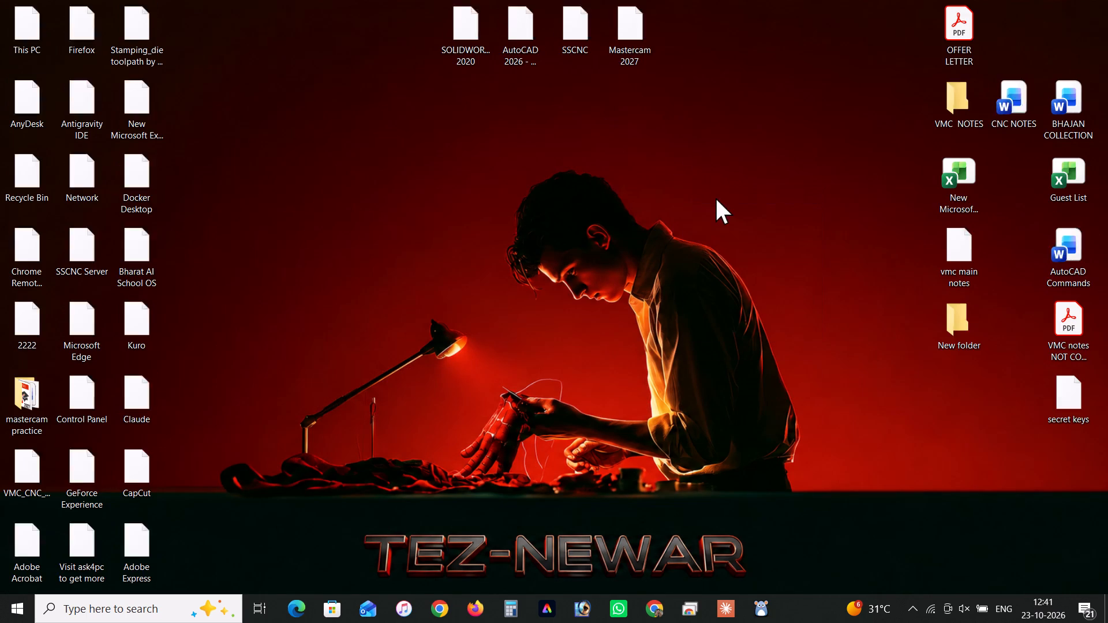
Shut down the computer.
{"action": "key", "text": "alt+Escape"}
{"action": "key", "text": "alt+F5"}
{"action": "key", "text": "alt+F4"}
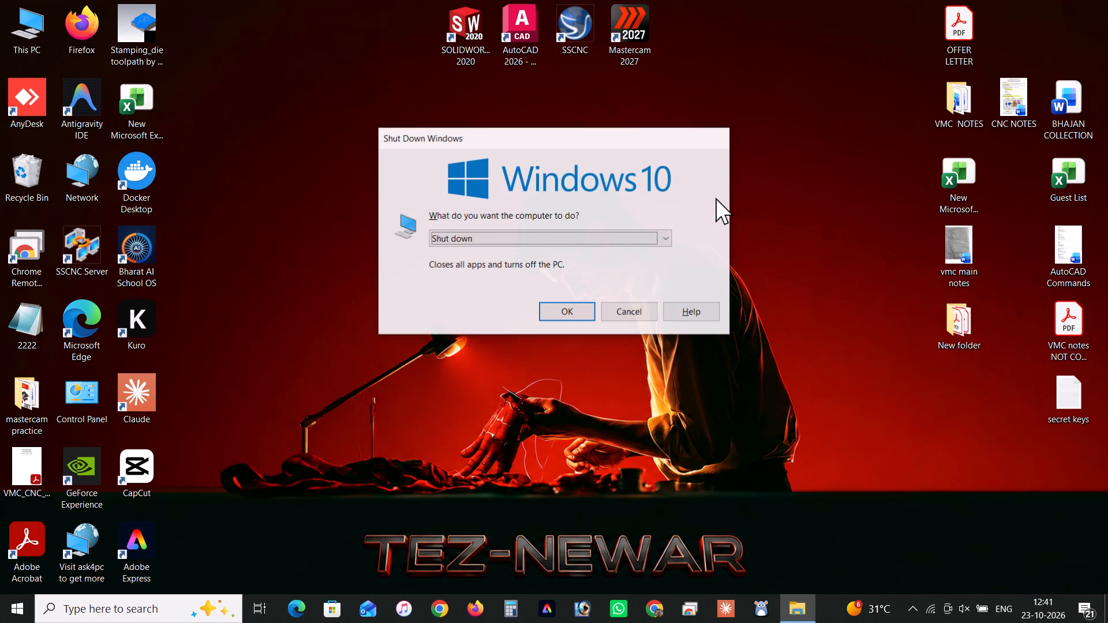
{"action": "key", "text": "Return"}
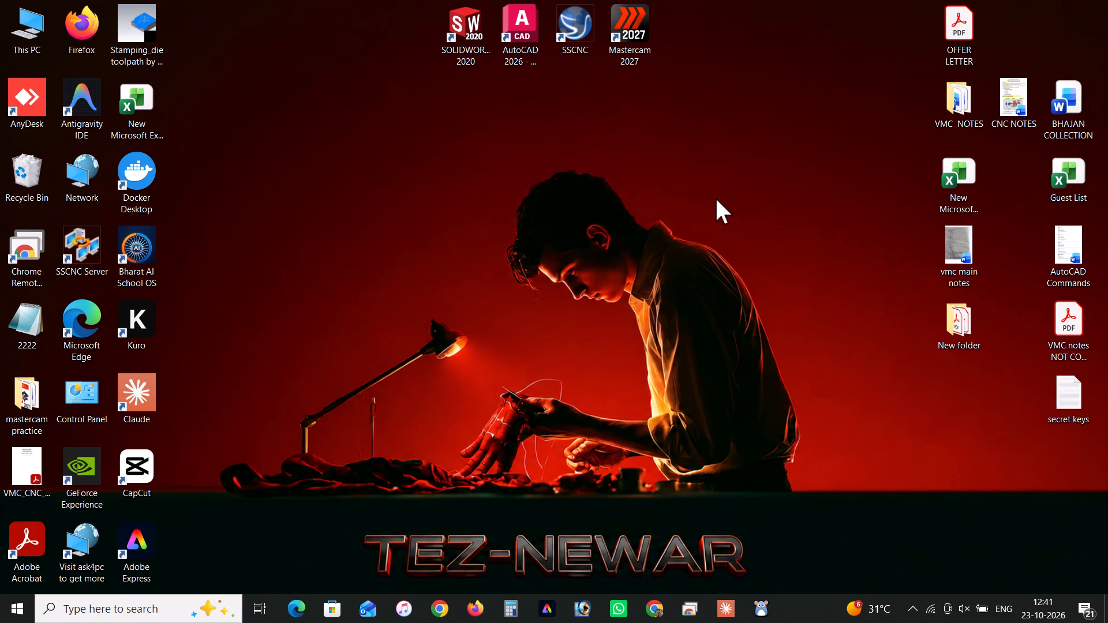